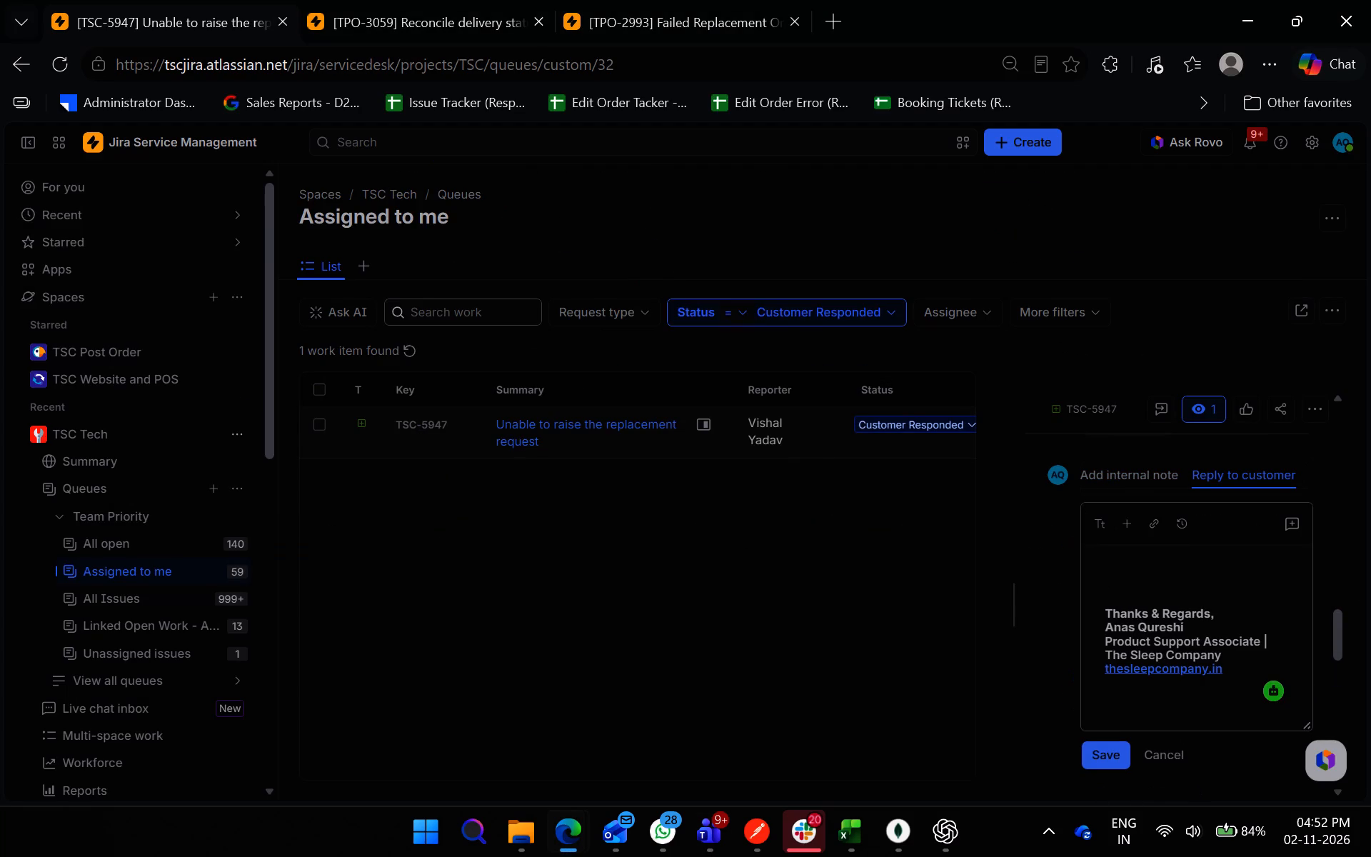
{"action": "key", "text": "space"}
{"action": "type", "text": "need deliver"}
{"action": "type", "text": "ed"}
{"action": "key", "text": "BackSpace"}
{"action": "key", "text": "BackSpace"}
{"action": "key", "text": "BackSpace"}
{"action": "type", "text": "ey"}
{"action": "key", "text": "BackSpace"}
{"action": "key", "text": "BackSpace"}
{"action": "type", "text": "ry date as well/"}
{"action": "key", "text": "BackSpace"}
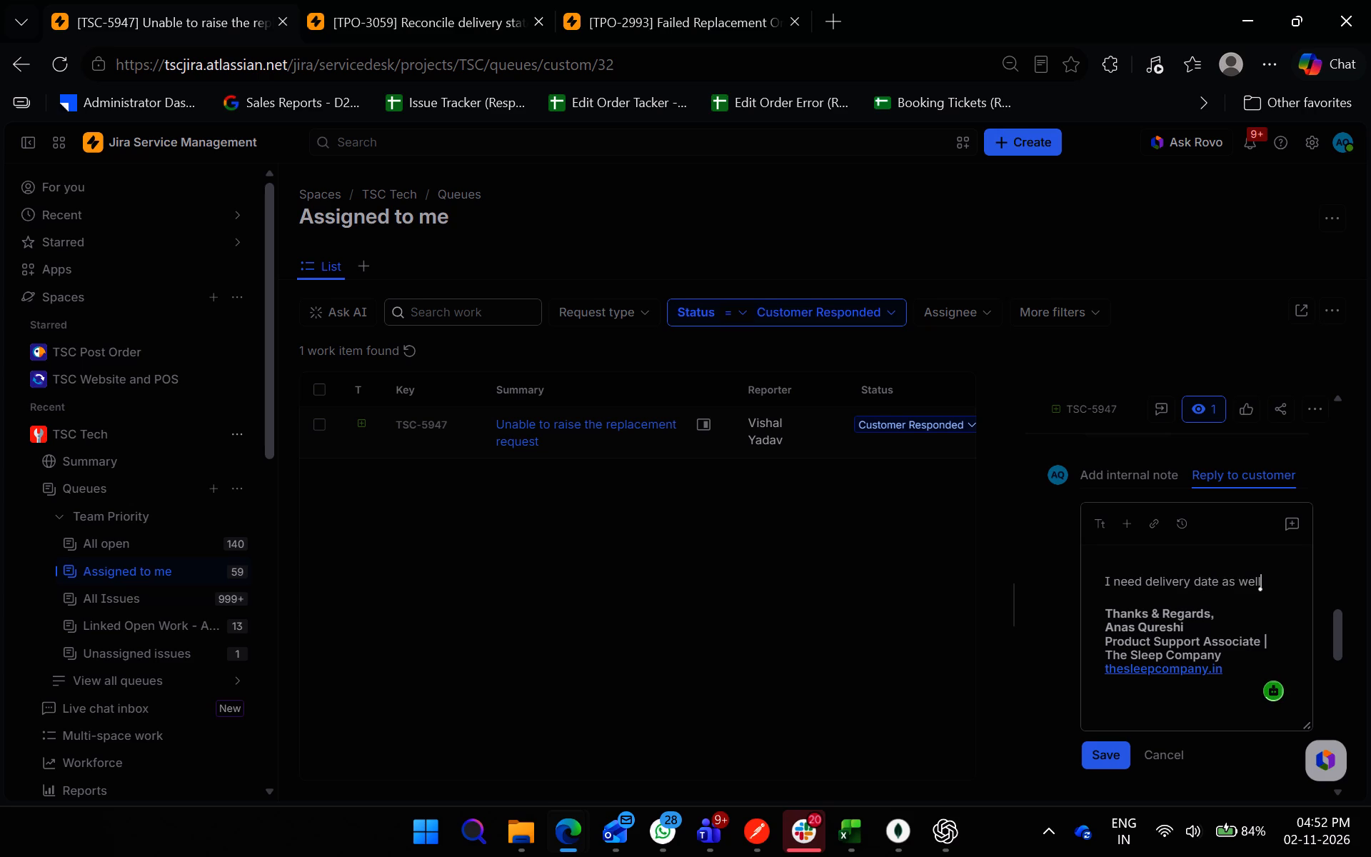
{"action": "key", "text": "period"}
{"action": "left_click", "coordinate": [1120, 761]}
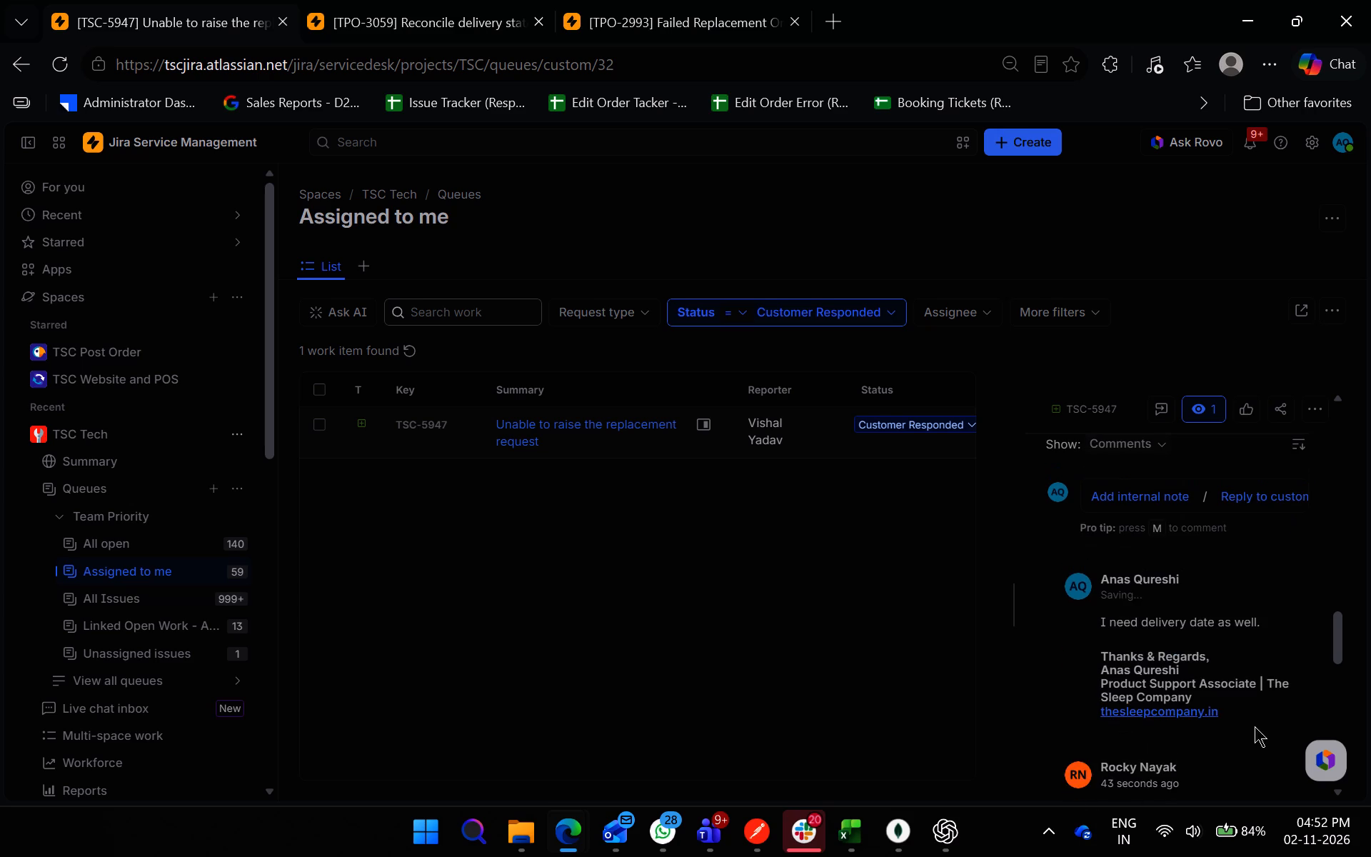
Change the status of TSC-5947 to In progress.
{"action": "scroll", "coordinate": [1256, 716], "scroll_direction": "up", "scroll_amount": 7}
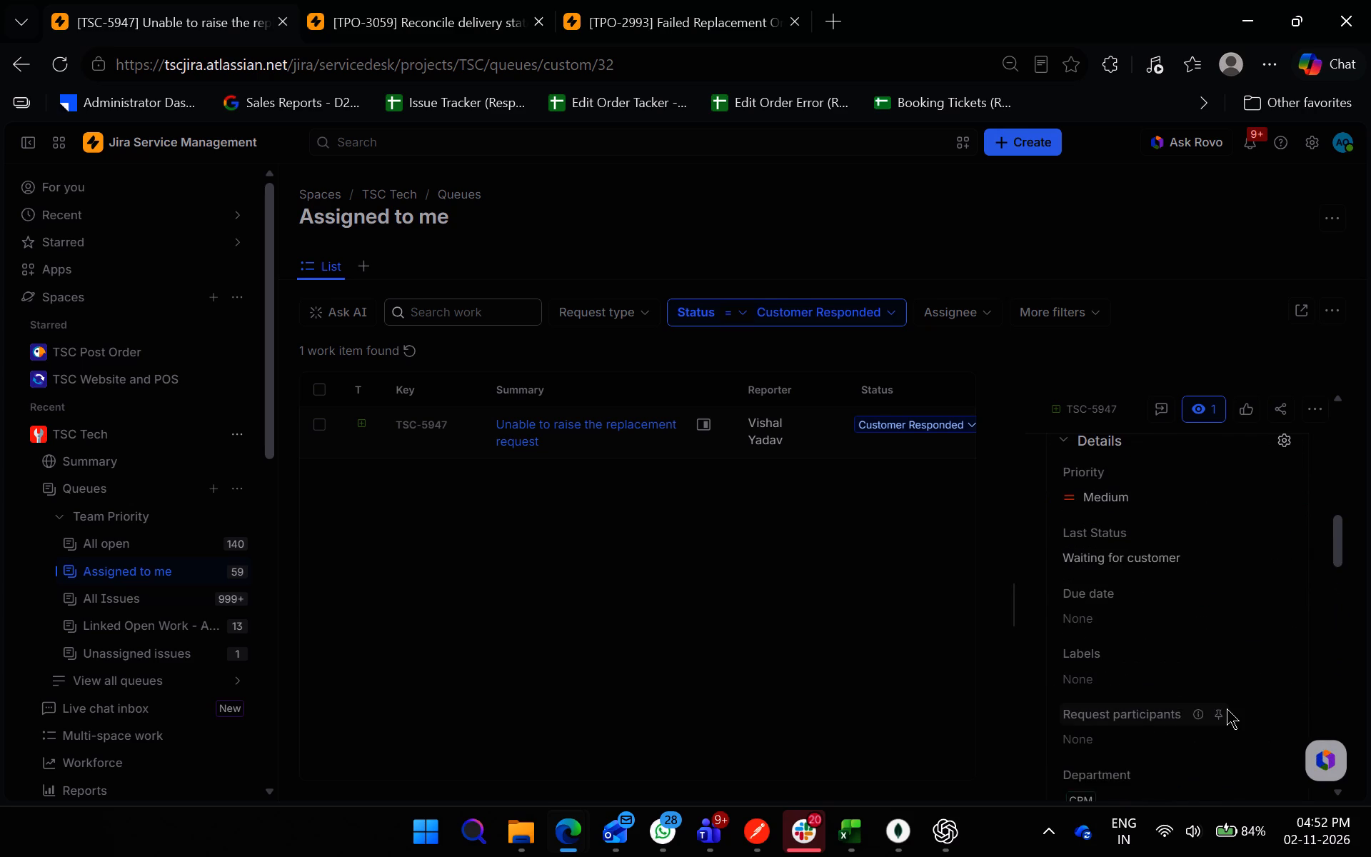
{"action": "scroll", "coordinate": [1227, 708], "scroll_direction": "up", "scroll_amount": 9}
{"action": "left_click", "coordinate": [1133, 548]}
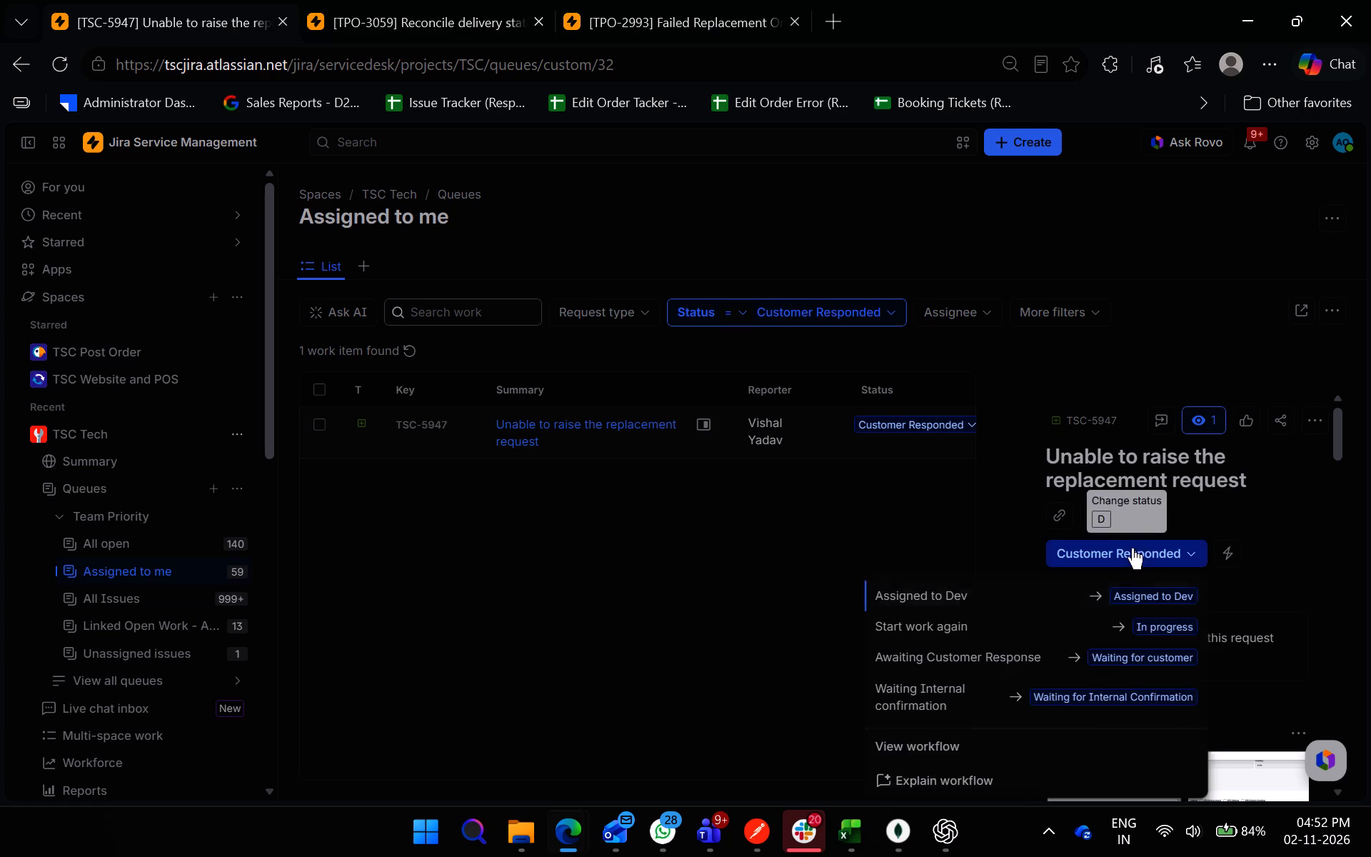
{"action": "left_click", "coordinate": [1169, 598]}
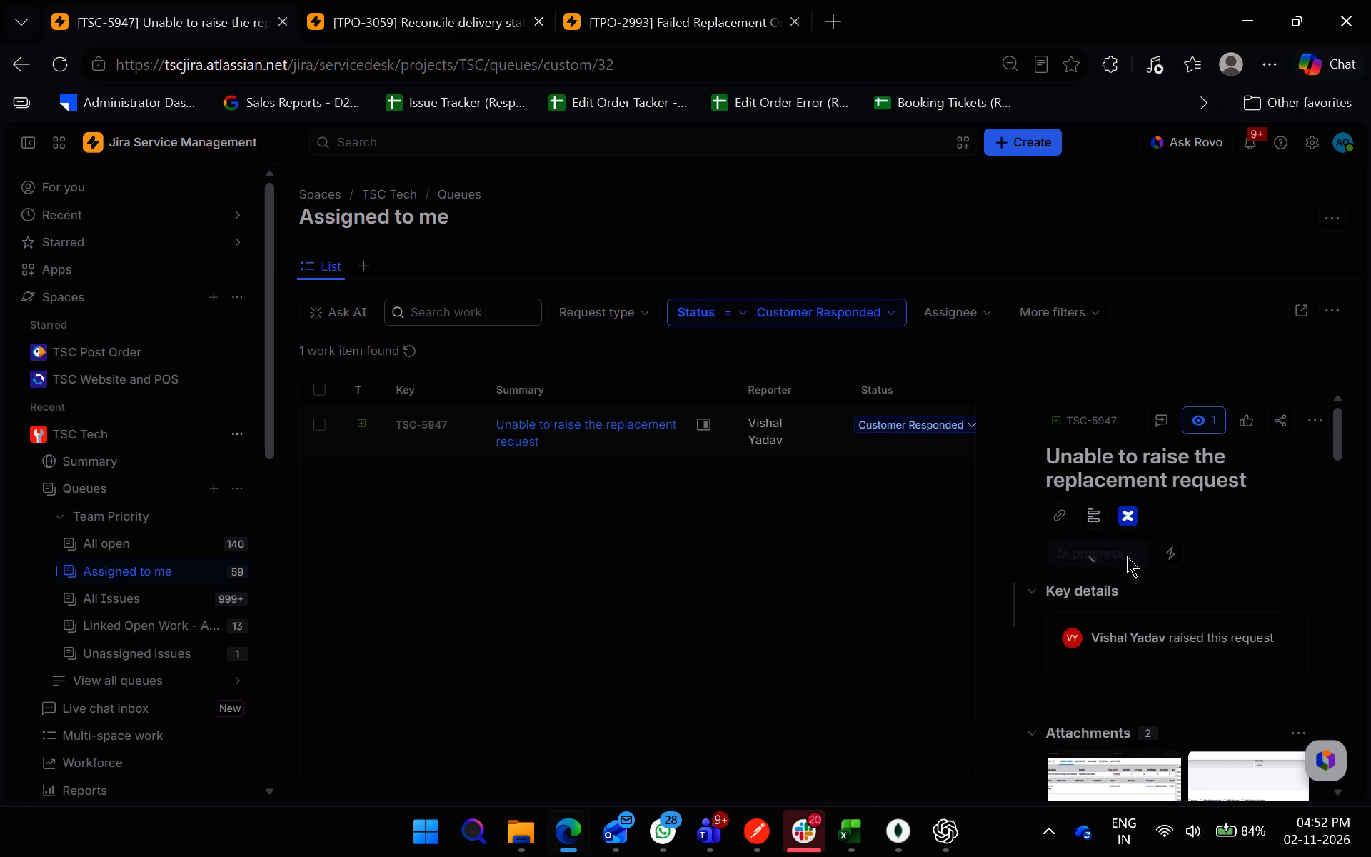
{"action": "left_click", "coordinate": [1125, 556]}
Filter the Assigned to me queue by status Dev Done instead of Customer Responded.
{"action": "left_click", "coordinate": [843, 307]}
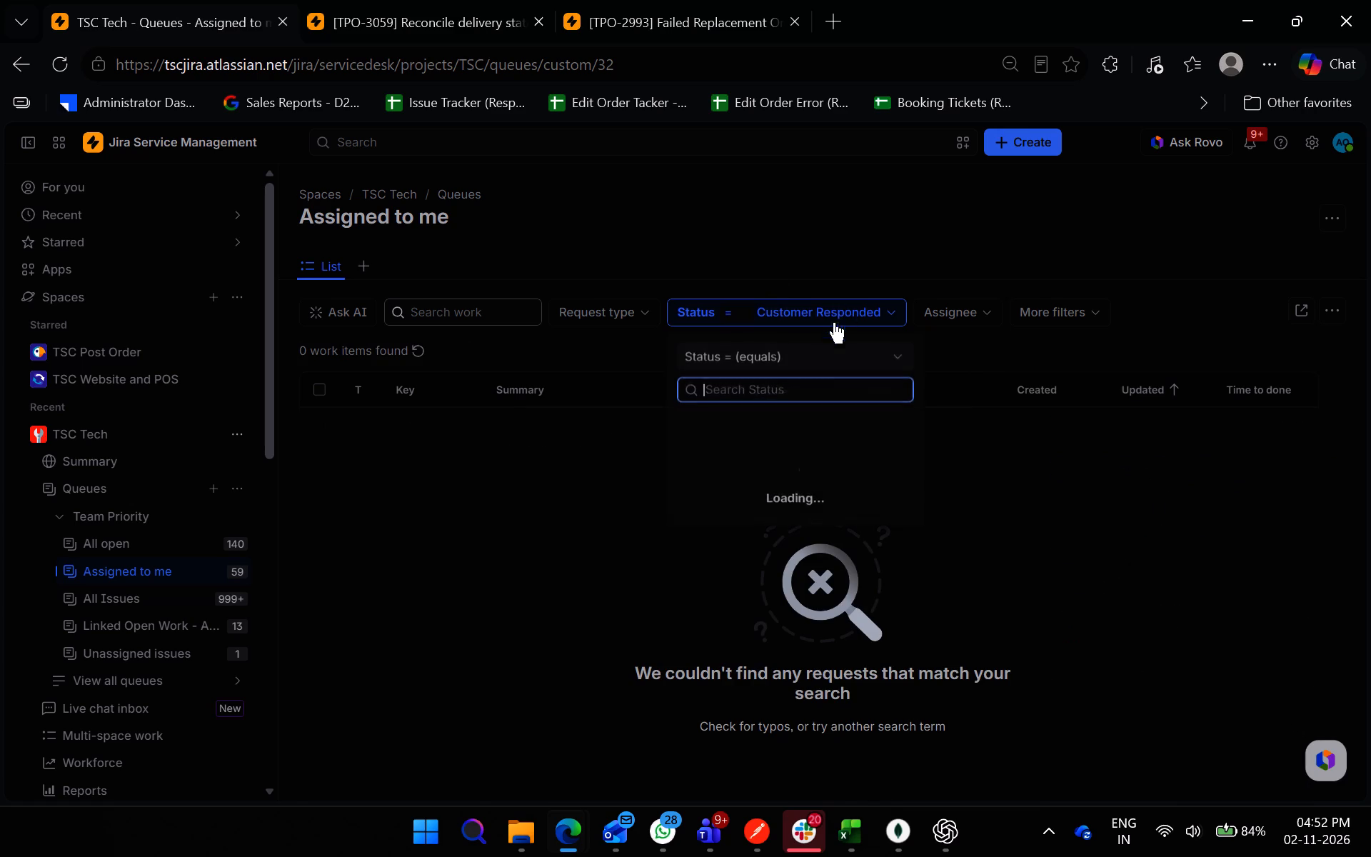
{"action": "left_click", "coordinate": [718, 423]}
{"action": "left_click", "coordinate": [713, 495]}
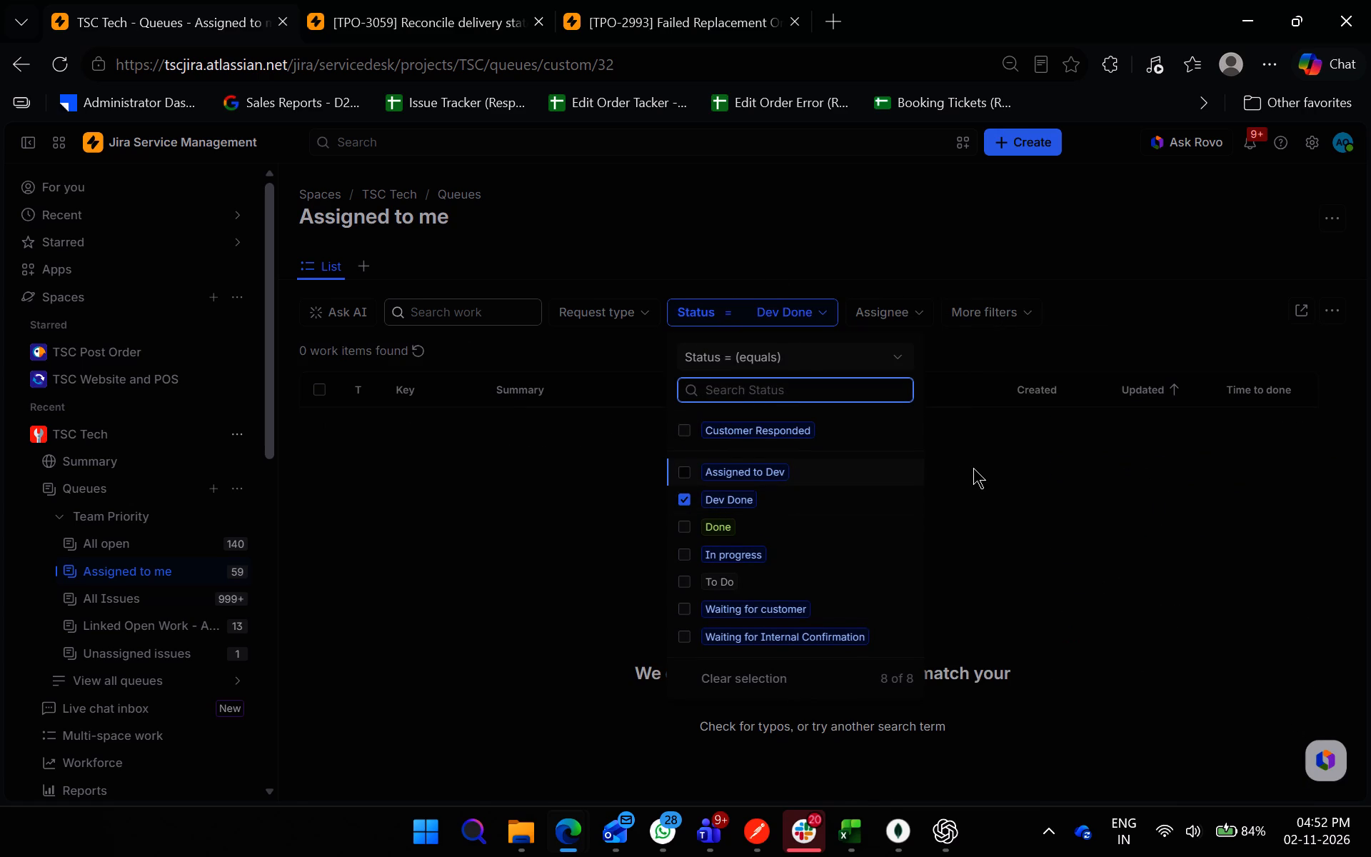
Transition TSC-5947 to Waiting for customer.
{"action": "left_click", "coordinate": [1132, 563]}
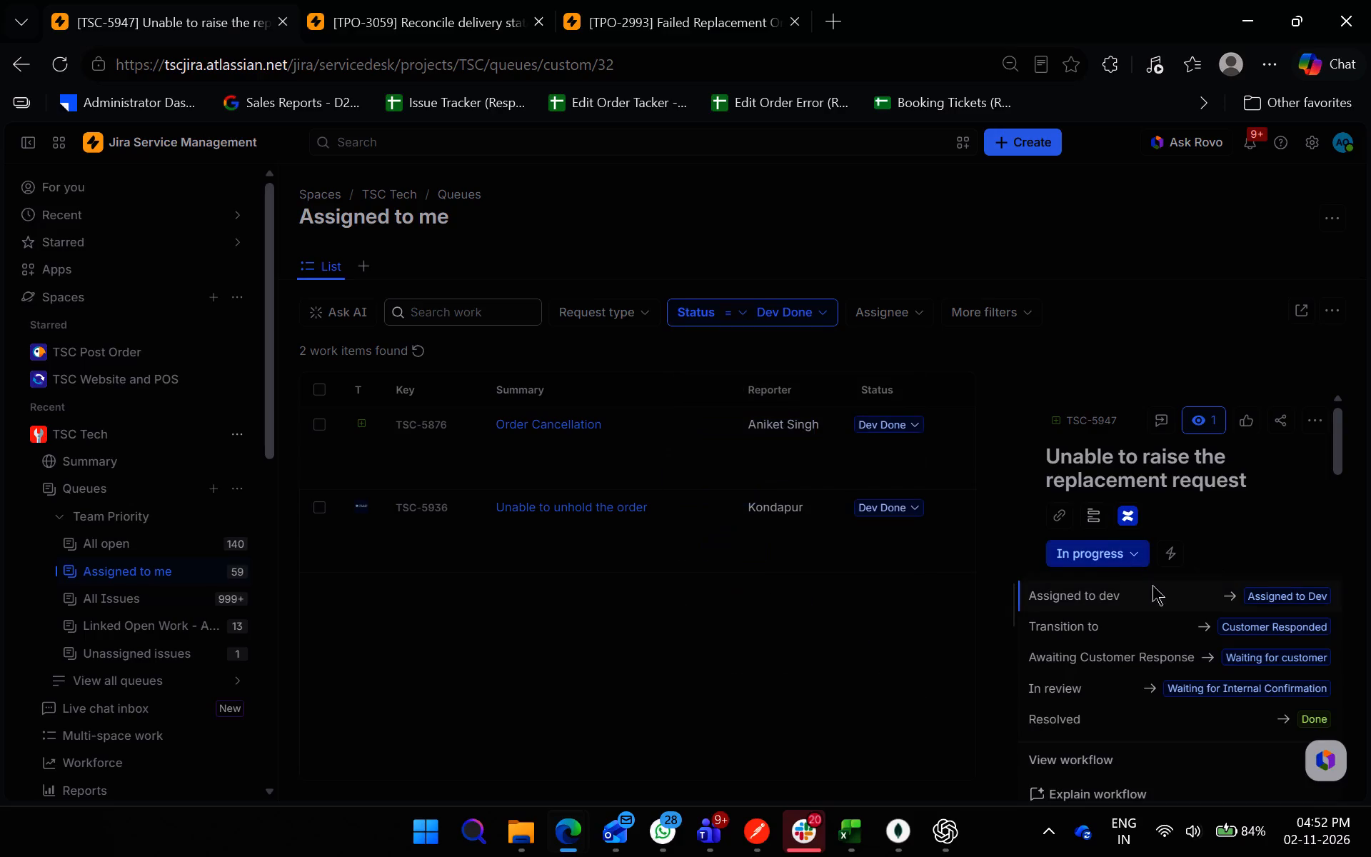
{"action": "left_click", "coordinate": [1191, 657]}
Filter the Assigned to me queue by status In progress instead of Dev Done.
{"action": "left_click", "coordinate": [803, 317]}
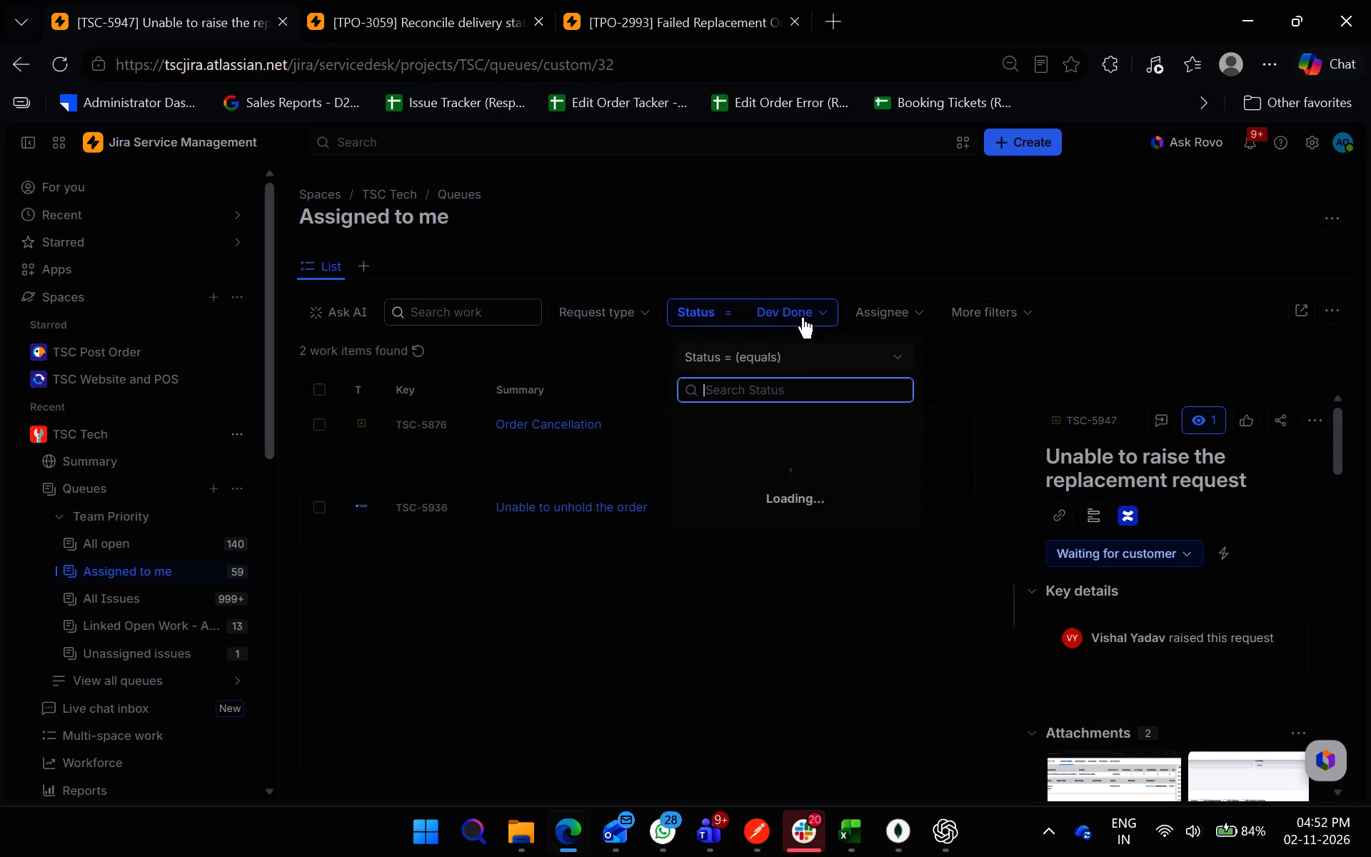
{"action": "left_click", "coordinate": [726, 421]}
{"action": "left_click", "coordinate": [741, 563]}
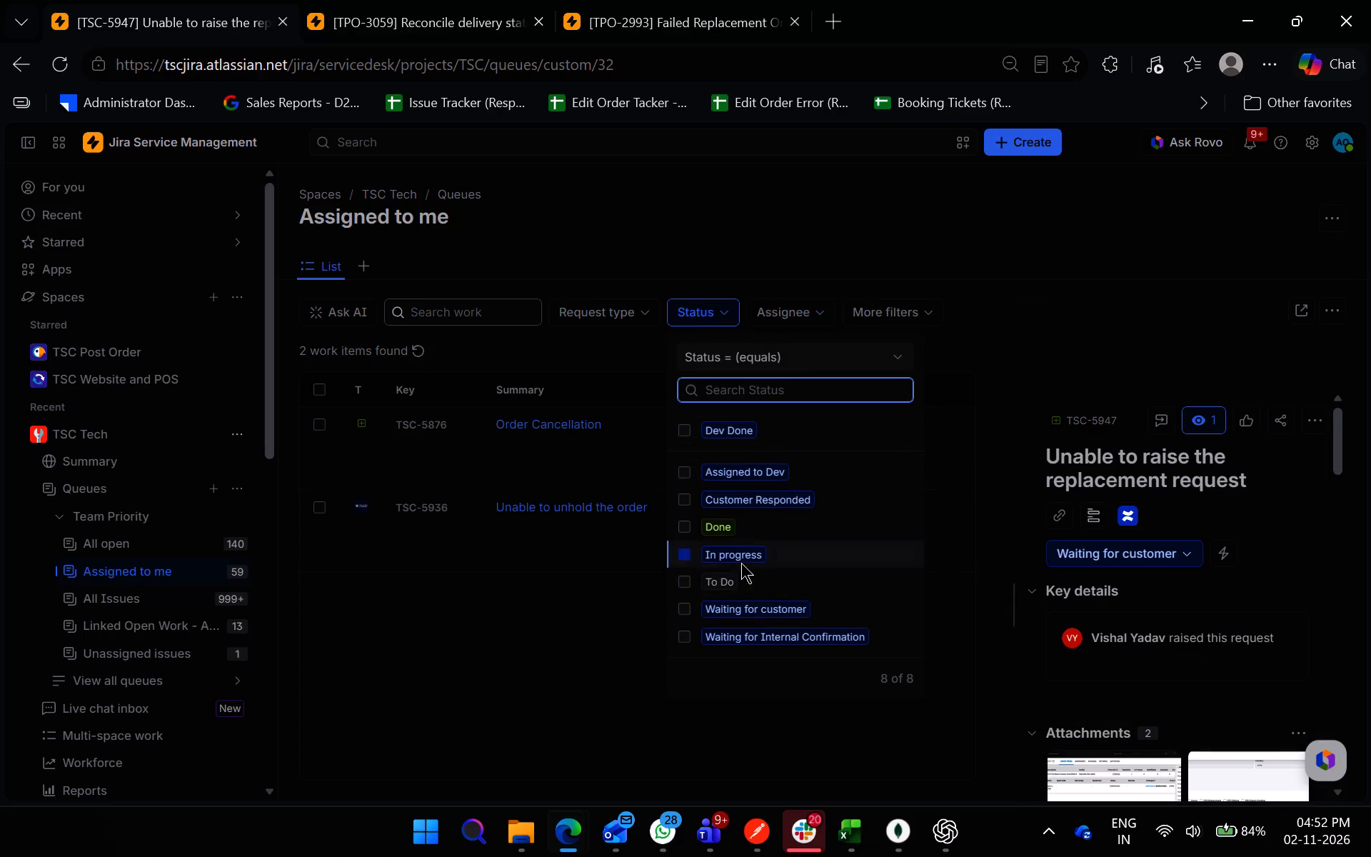
{"action": "left_click", "coordinate": [1167, 338]}
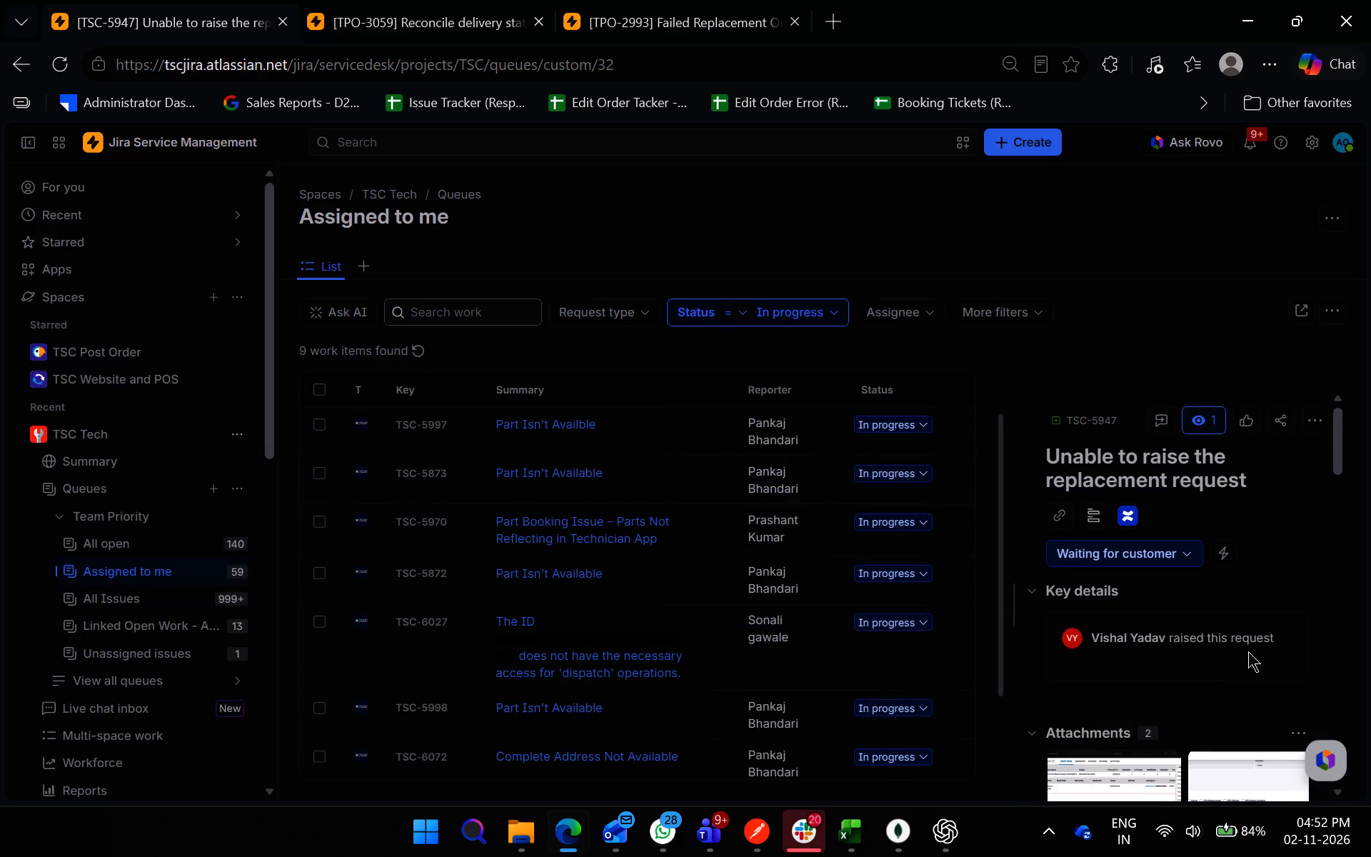
Close the TSC-5947 ticket details beside the queue list.
{"action": "key", "text": "Right"}
{"action": "key", "text": "Right"}
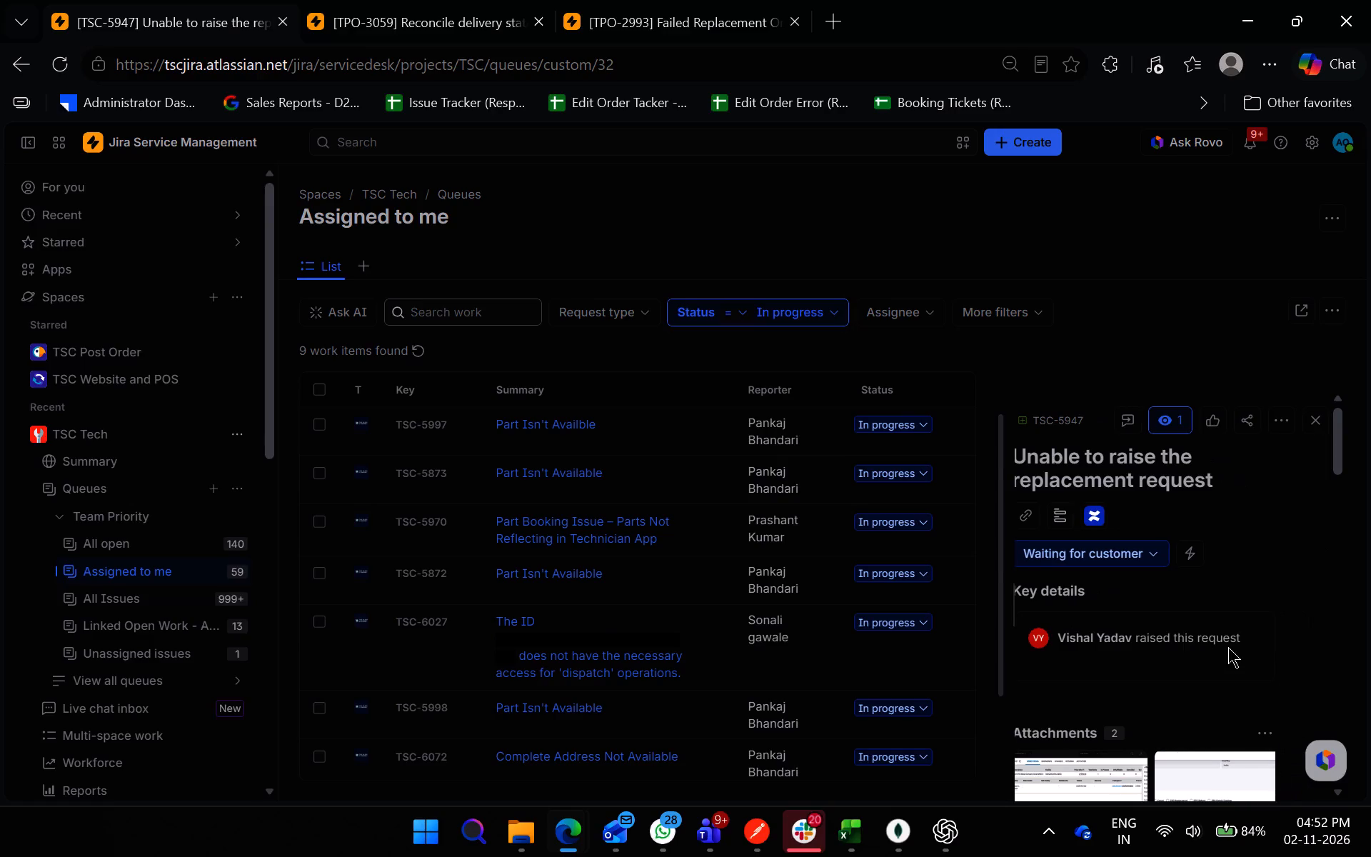
{"action": "left_click", "coordinate": [1319, 424]}
{"action": "left_click", "coordinate": [1120, 330]}
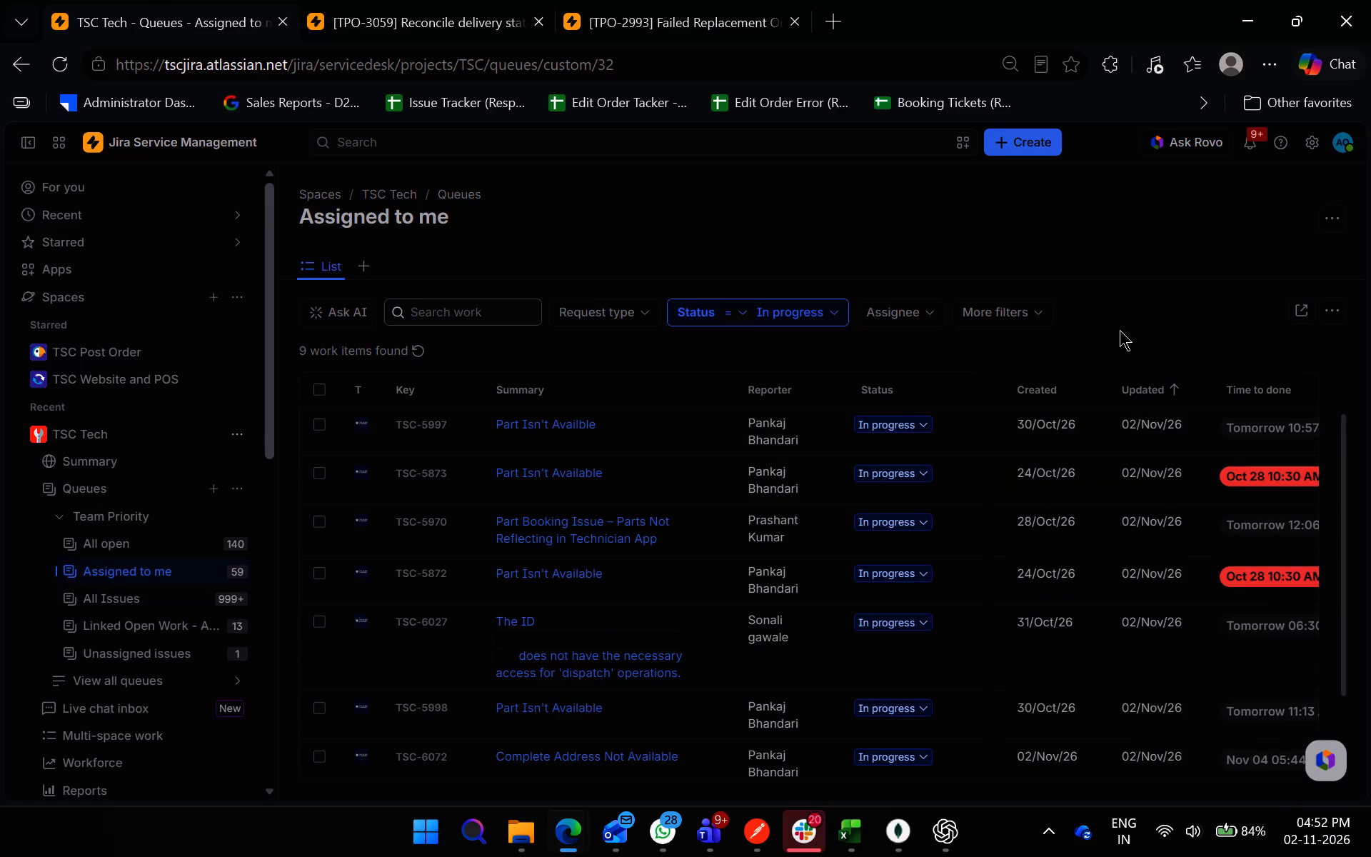
Open TSC-6074, "AWB not generated of multiple picklist", from the Unassigned issues queue and read its submitted request form.
{"action": "left_click", "coordinate": [196, 657]}
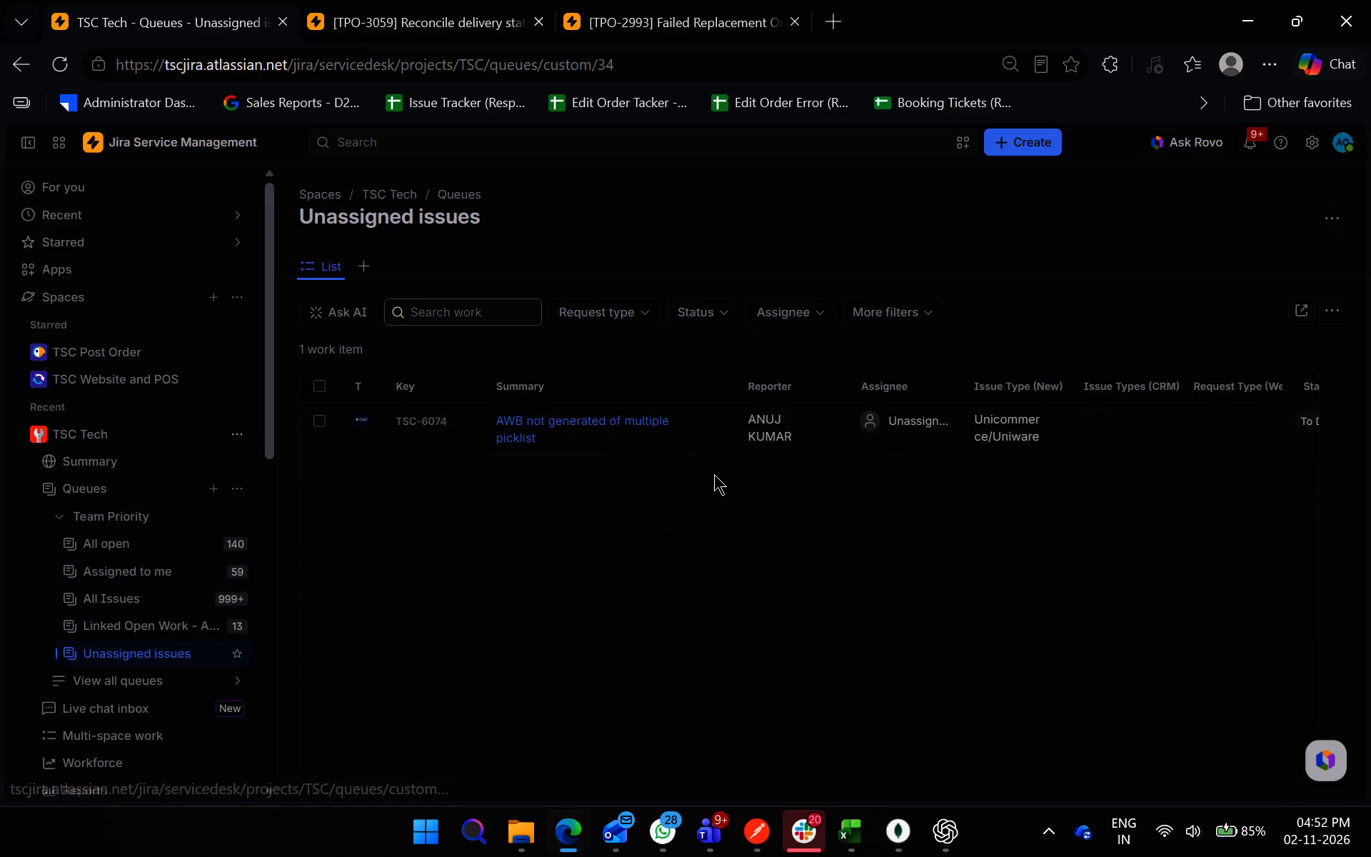
{"action": "left_click", "coordinate": [702, 425]}
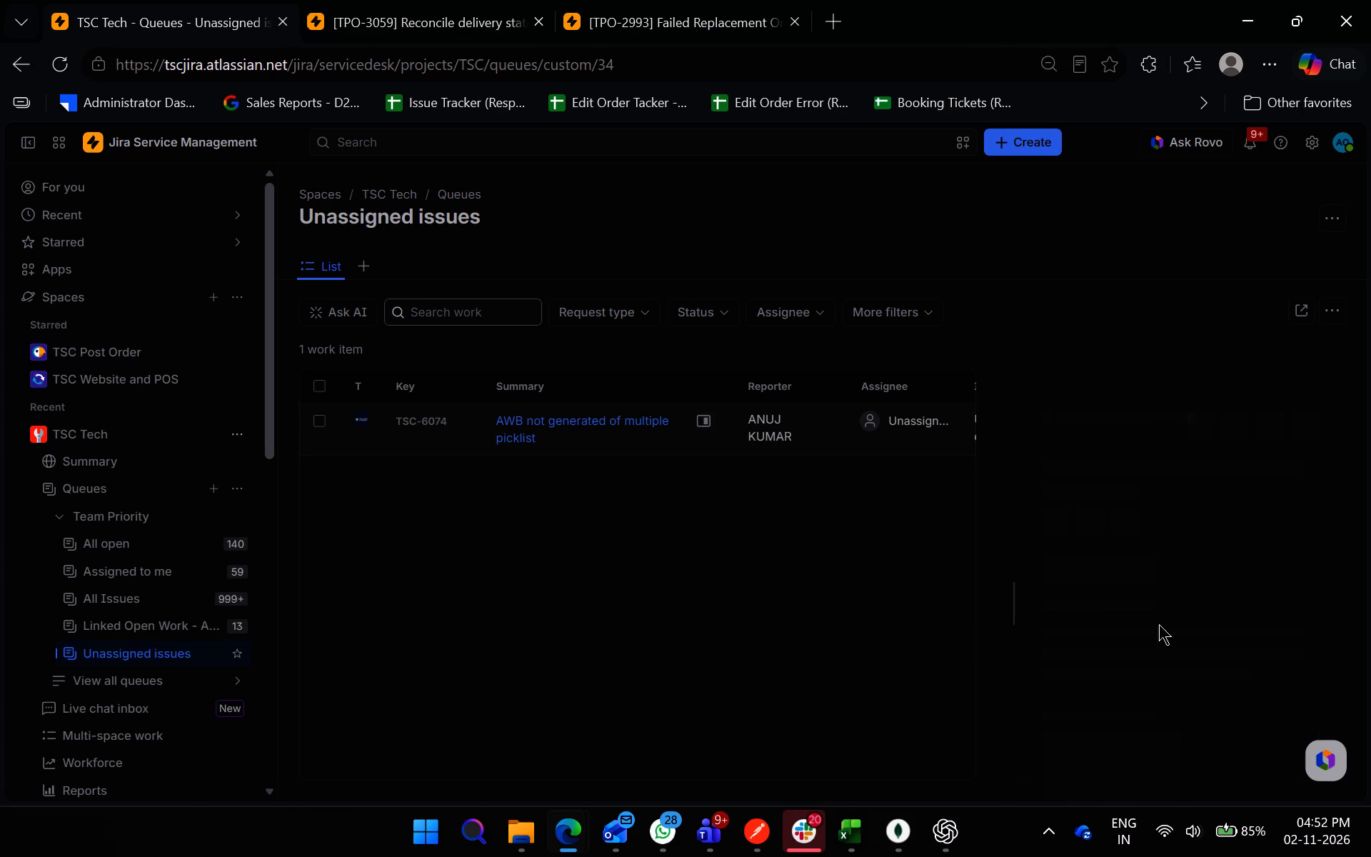
{"action": "scroll", "coordinate": [1237, 670], "scroll_direction": "down", "scroll_amount": 3}
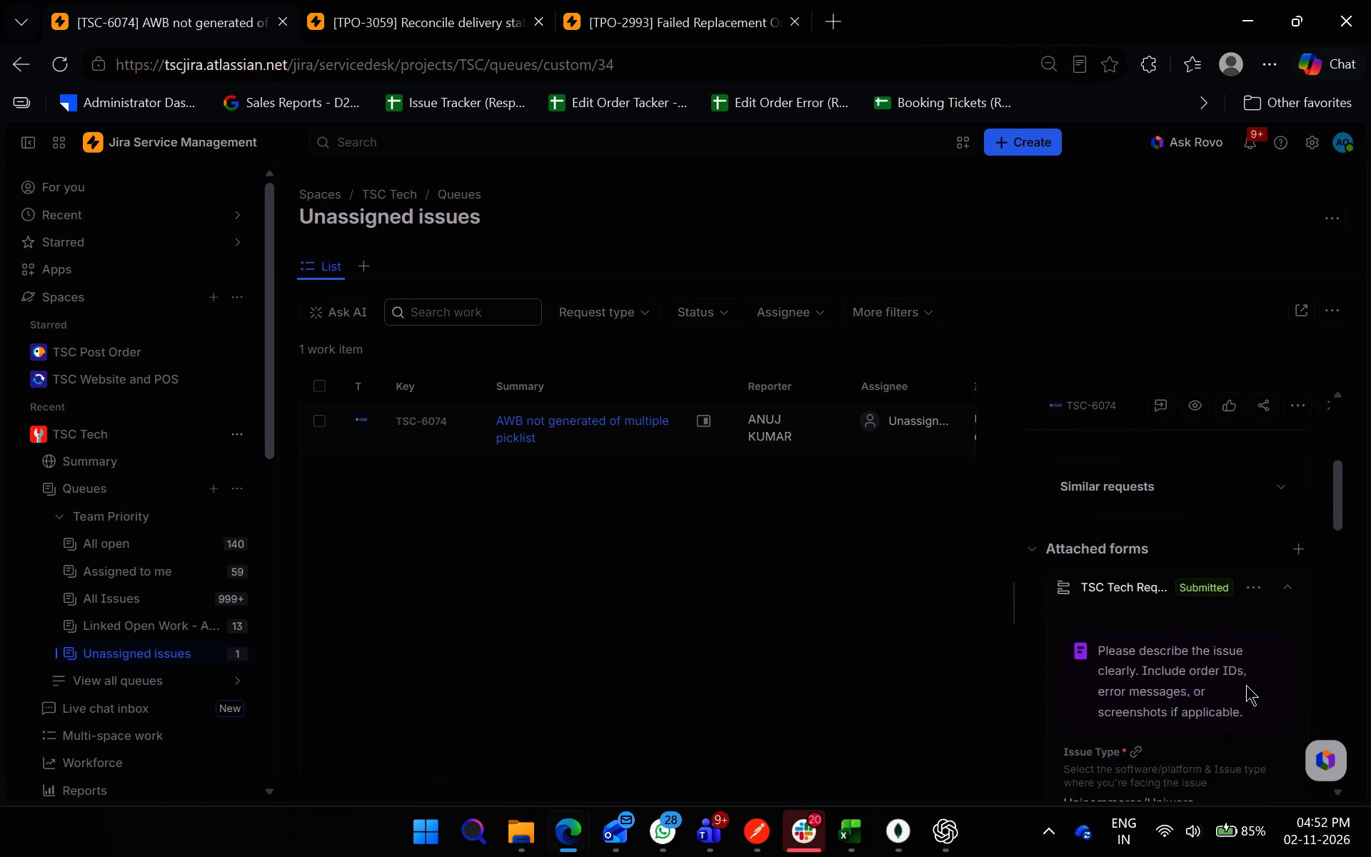
{"action": "scroll", "coordinate": [1246, 685], "scroll_direction": "down", "scroll_amount": 3}
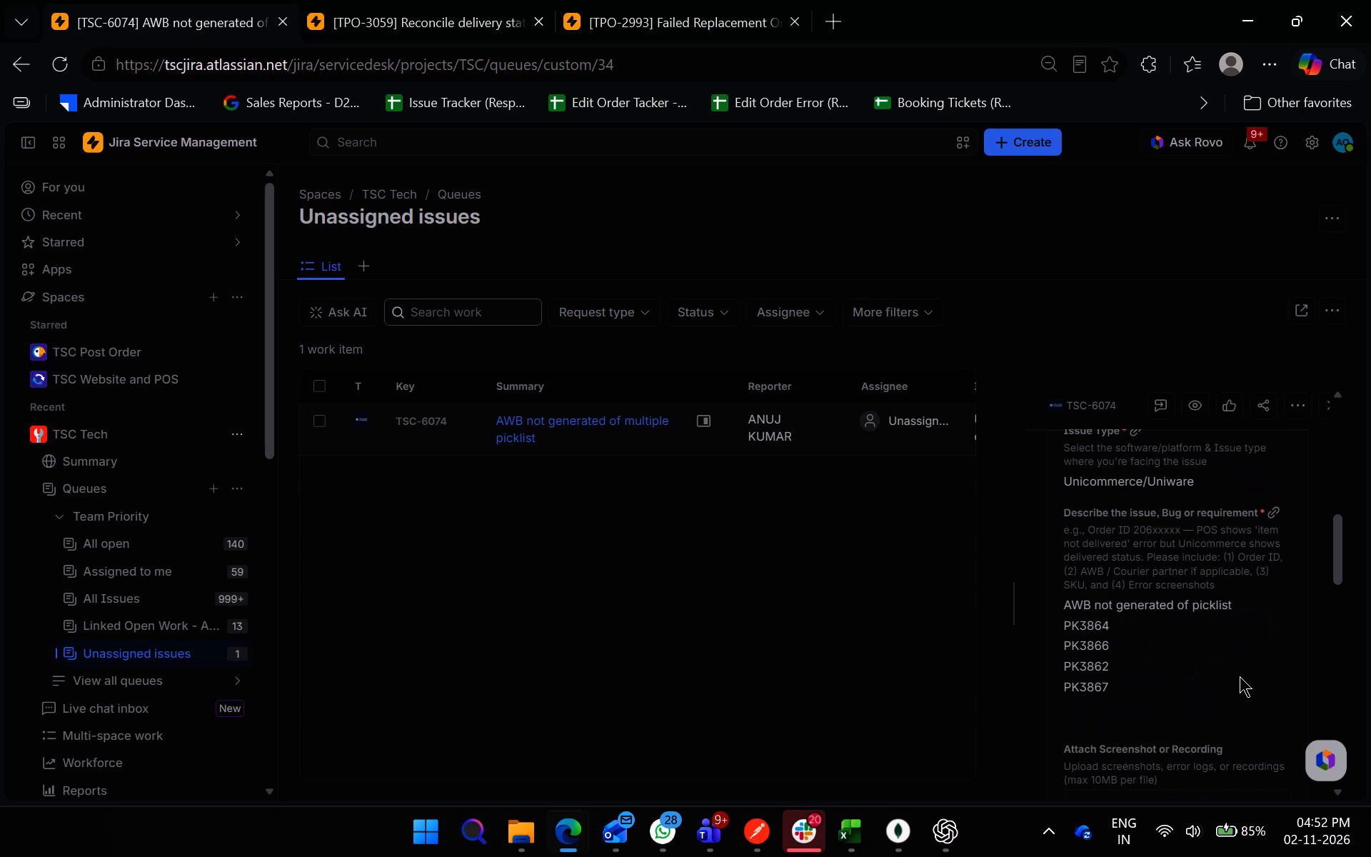
{"action": "scroll", "coordinate": [1211, 716], "scroll_direction": "down", "scroll_amount": 2}
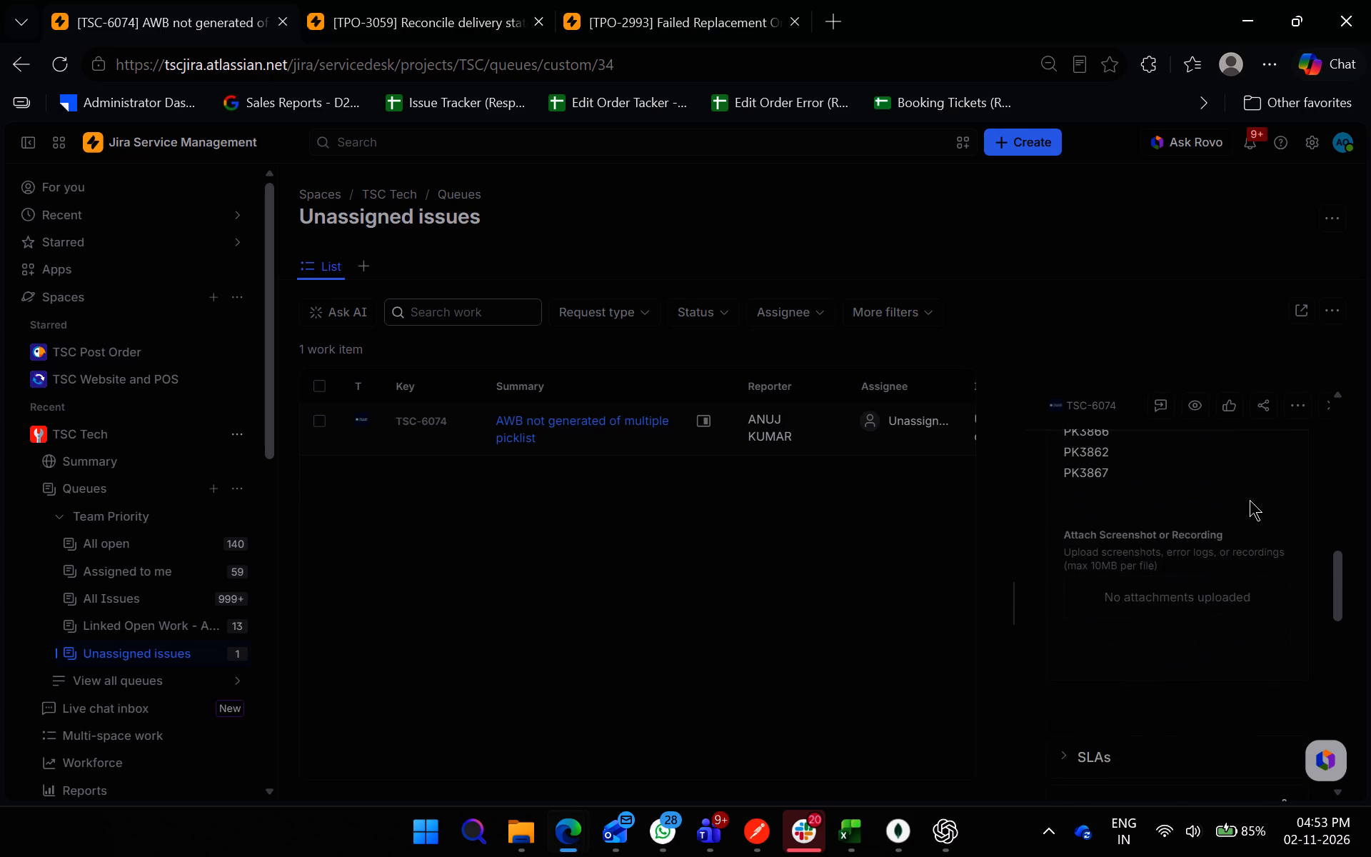
{"action": "scroll", "coordinate": [1250, 499], "scroll_direction": "down", "scroll_amount": 4}
{"action": "scroll", "coordinate": [1250, 512], "scroll_direction": "up", "scroll_amount": 1}
{"action": "left_click", "coordinate": [1195, 556]}
{"action": "type", "text": "tanishq"}
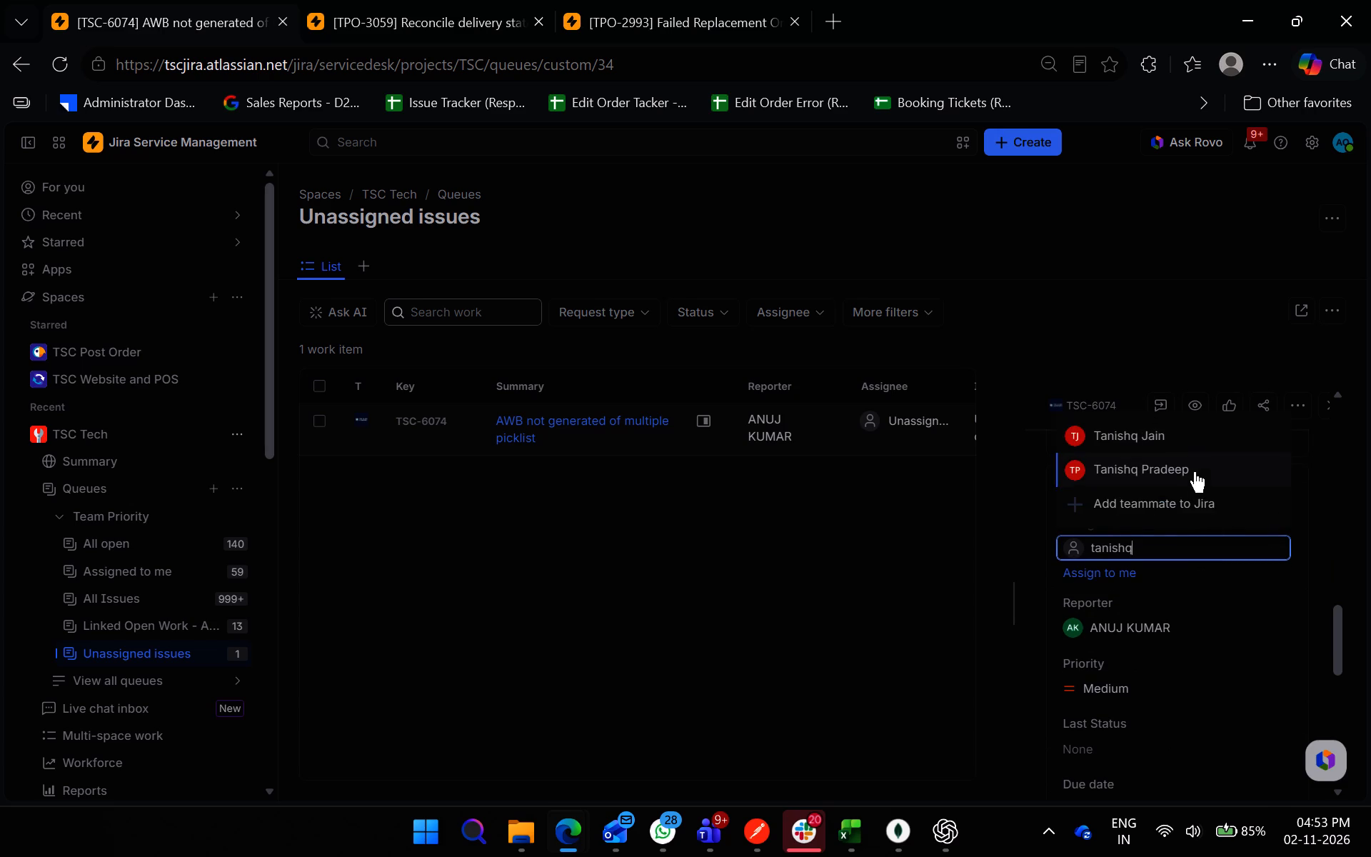
{"action": "left_click", "coordinate": [1175, 441]}
{"action": "left_click", "coordinate": [1321, 542]}
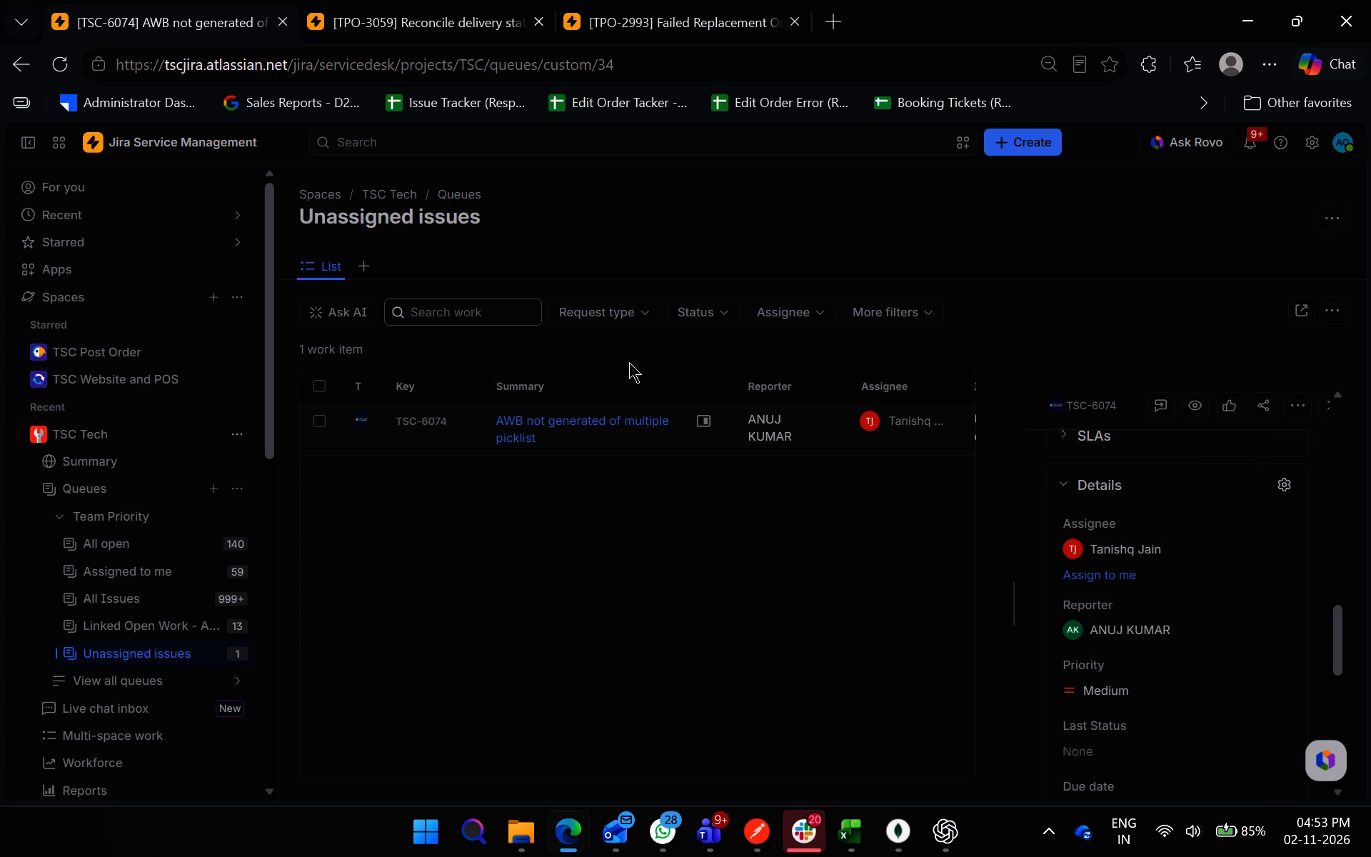
Return to the Assigned to me queue.
{"action": "left_click", "coordinate": [169, 571]}
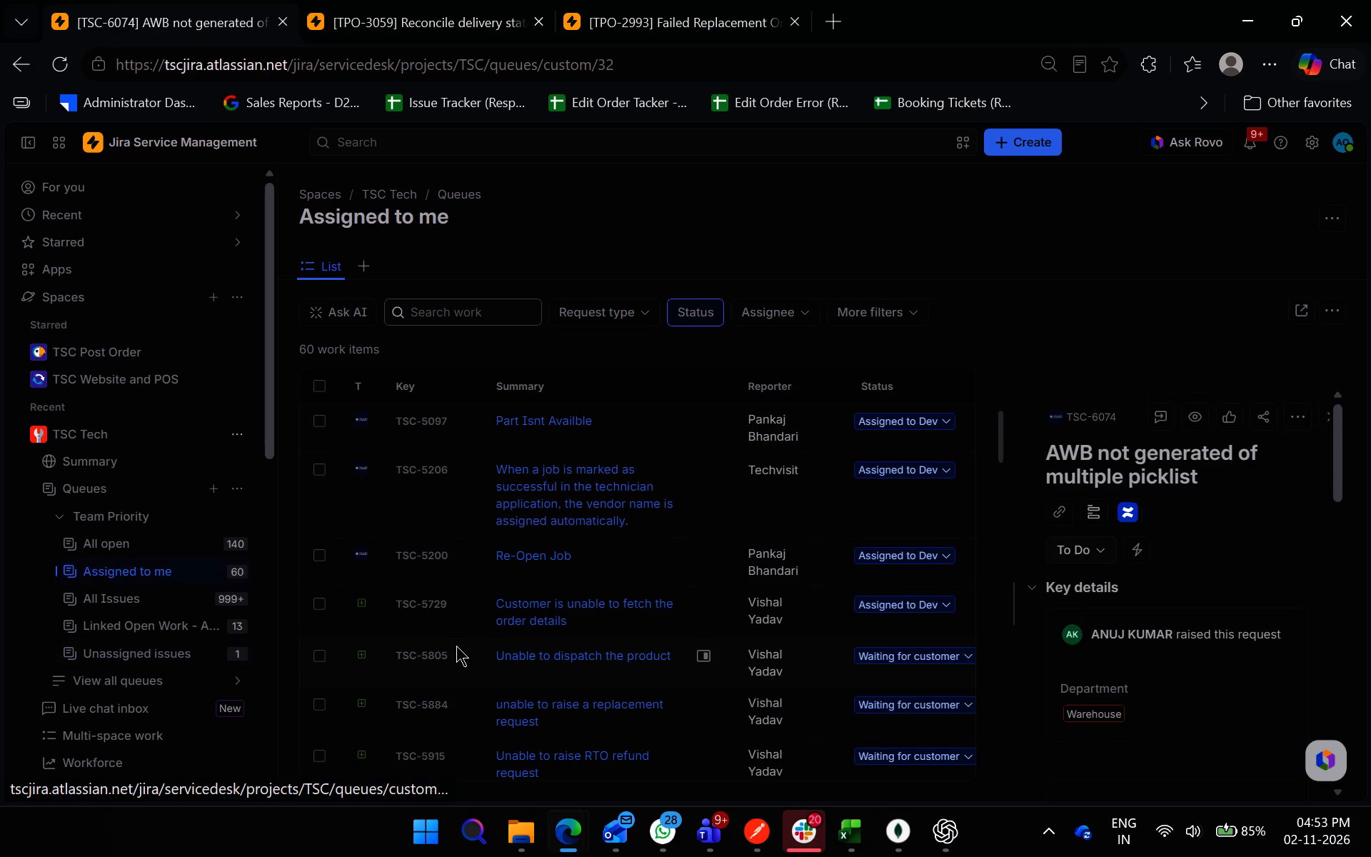
Reapply the In progress status filter to the Assigned to me queue and look through the filtered tickets.
{"action": "left_click", "coordinate": [1148, 370]}
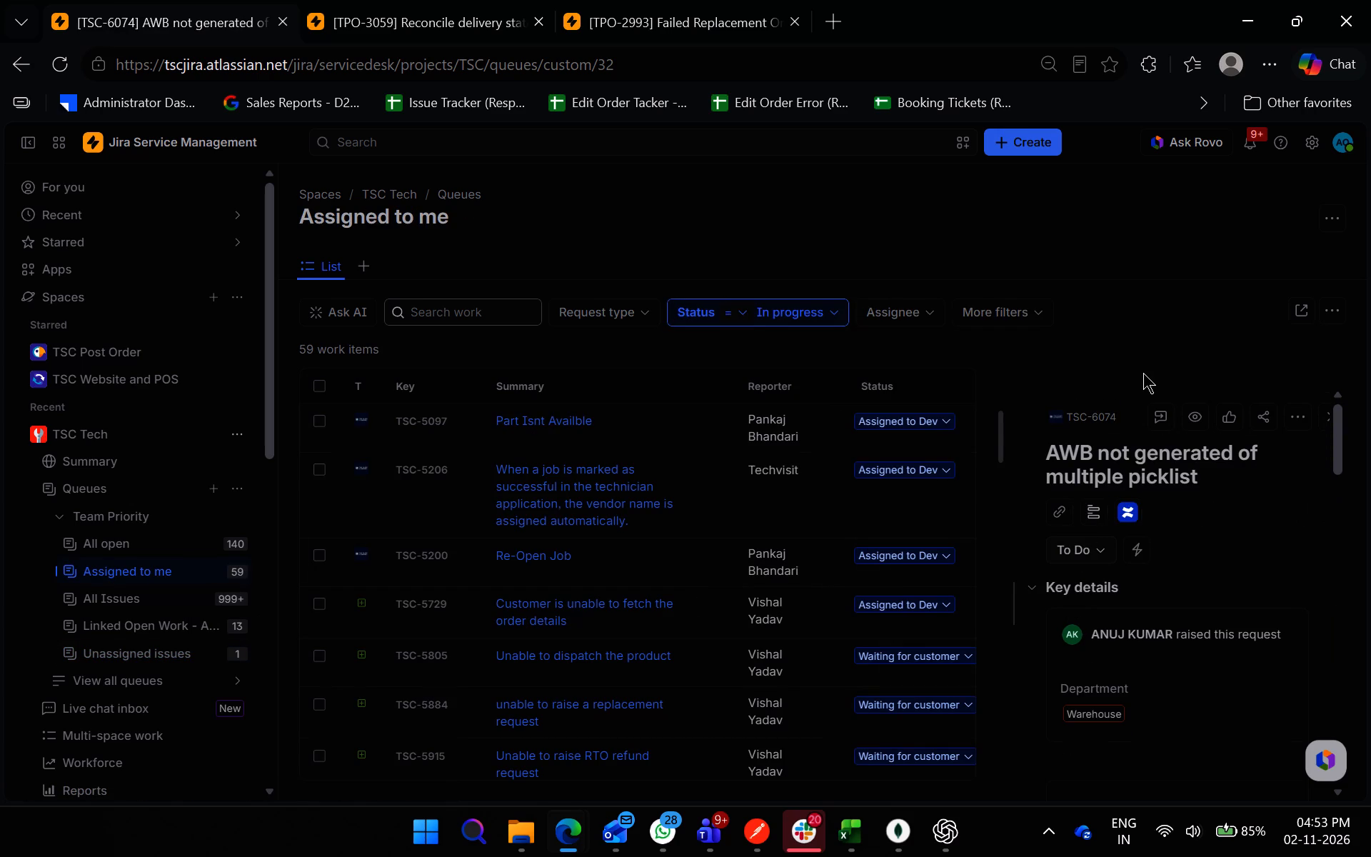
{"action": "left_click", "coordinate": [813, 321]}
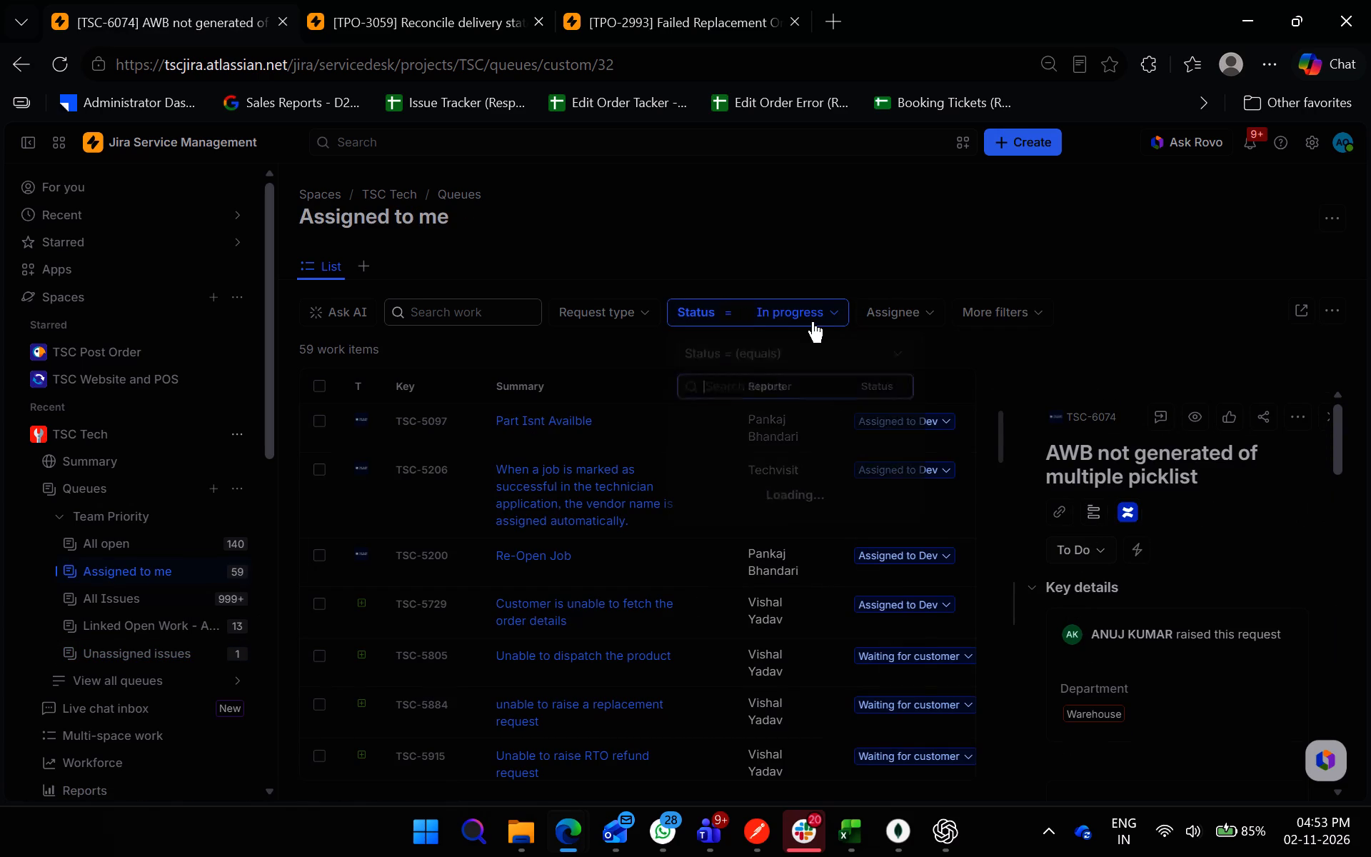
{"action": "double_click", "coordinate": [700, 422]}
{"action": "left_click", "coordinate": [1247, 340]}
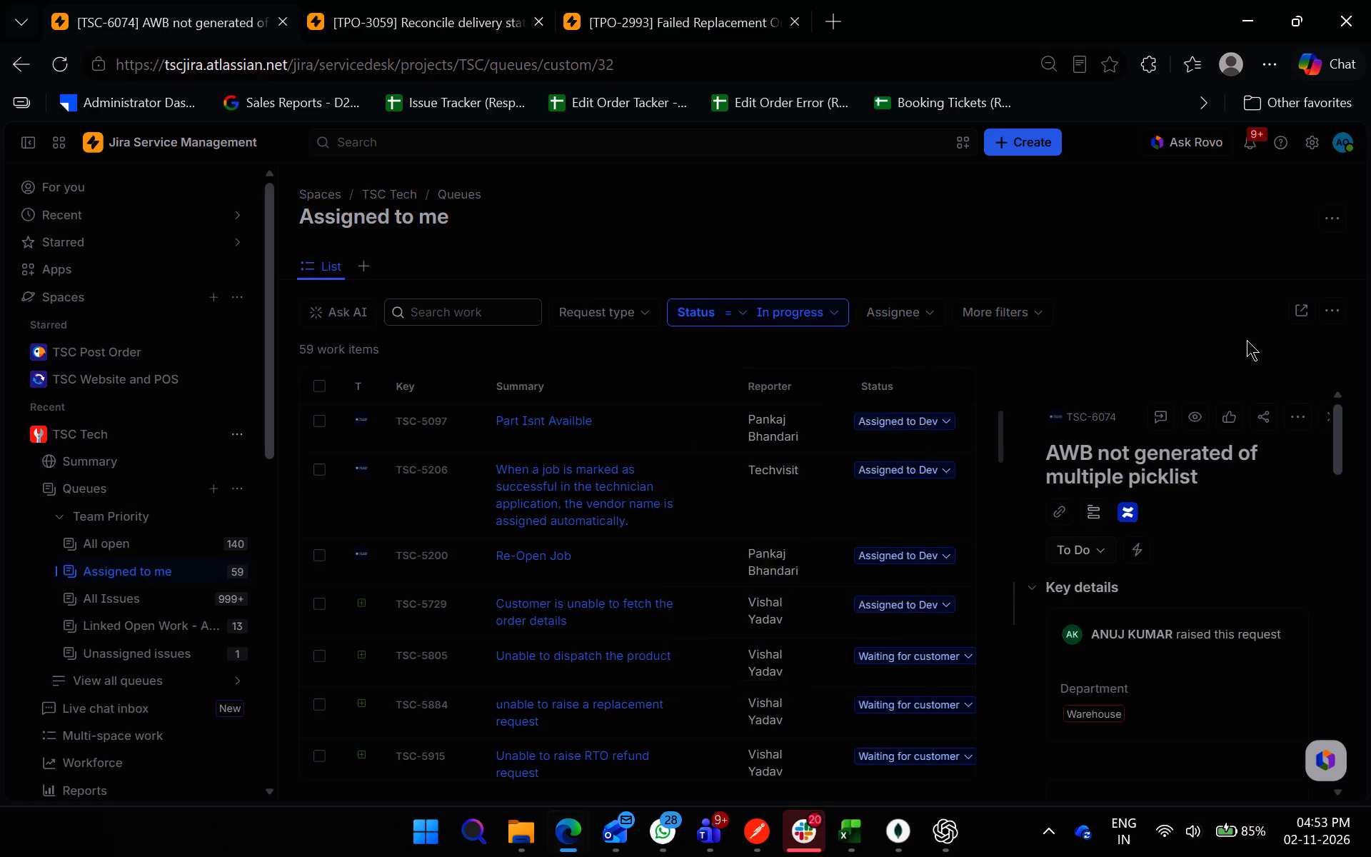
{"action": "scroll", "coordinate": [664, 483], "scroll_direction": "down", "scroll_amount": 7}
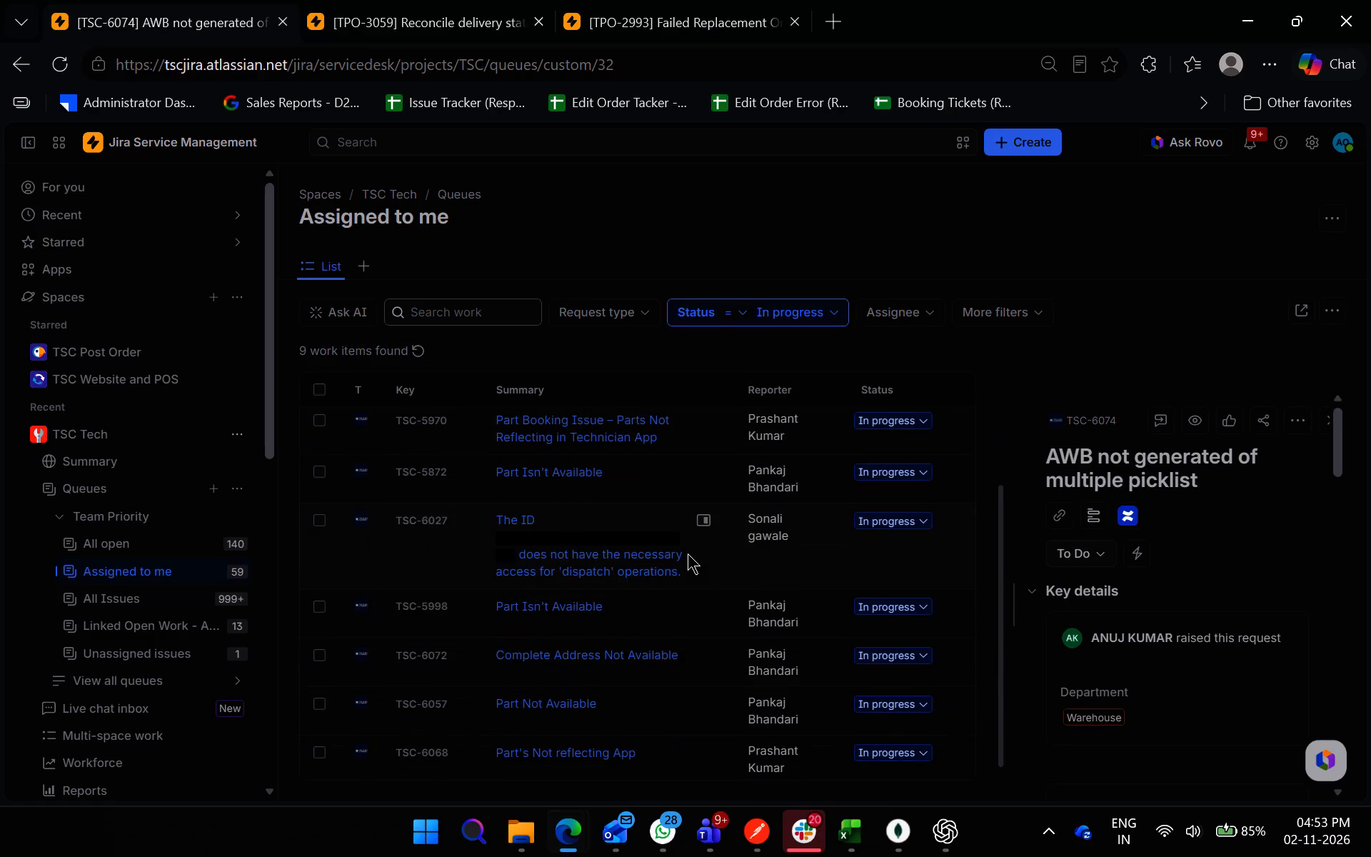
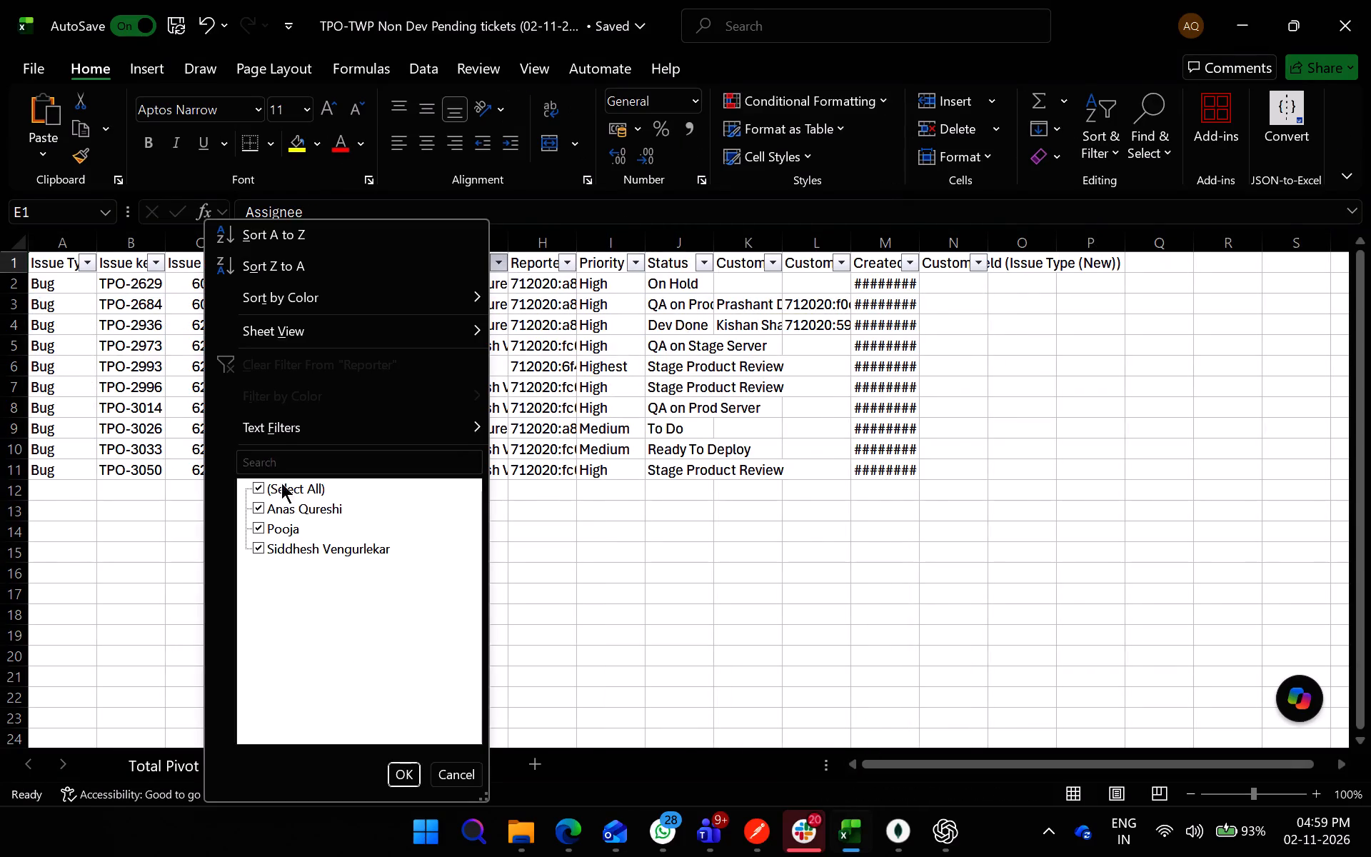
Filter the Reporter column of the TPO_TWP Non-Dev open tickets sheet to show only Anas's tickets.
{"action": "left_click", "coordinate": [281, 483]}
{"action": "left_click", "coordinate": [258, 508]}
{"action": "left_click", "coordinate": [407, 779]}
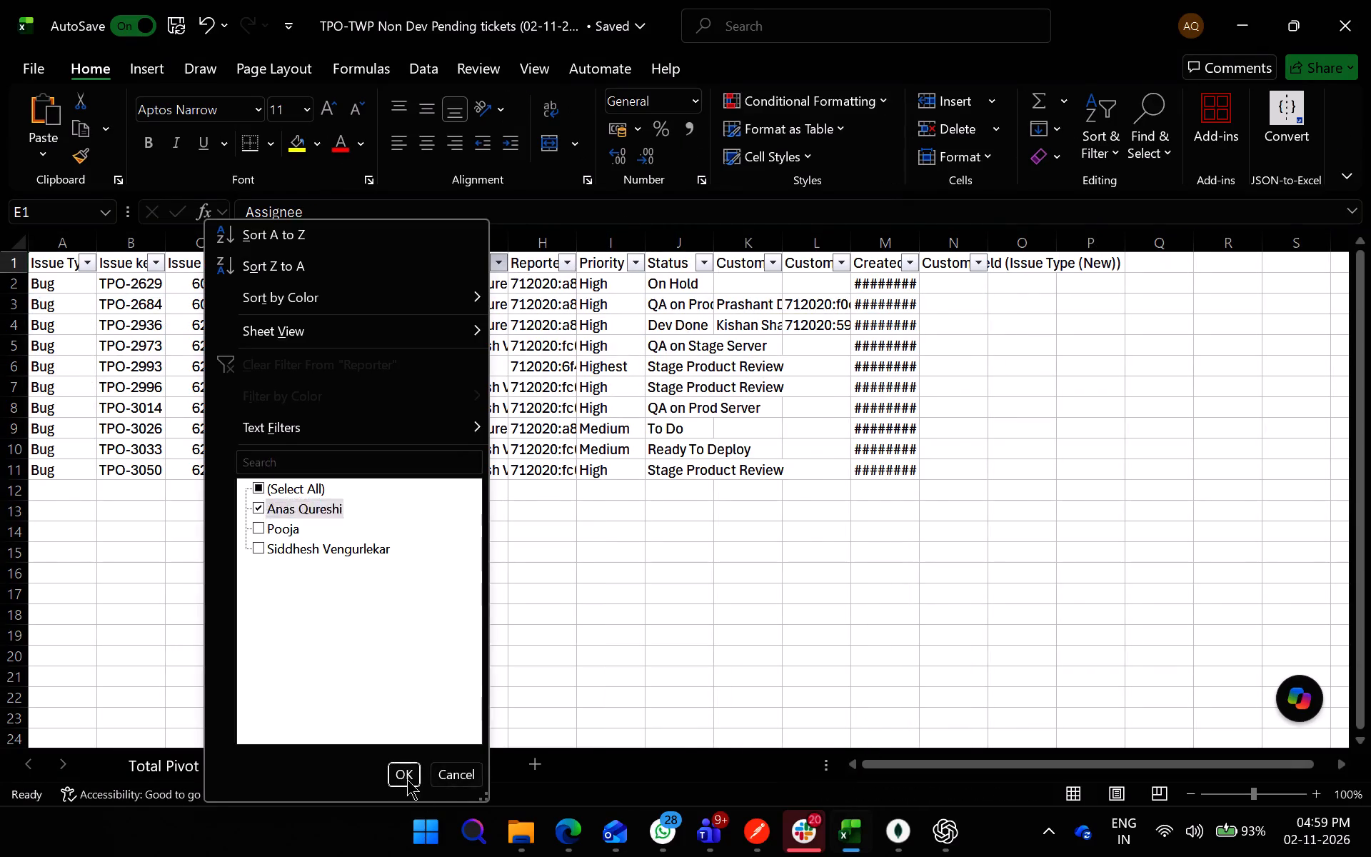
Go to the first filtered ticket, TPO-2629, and move back from its assignee ID cell toward its summary.
{"action": "left_click", "coordinate": [413, 288]}
{"action": "key", "text": "Left"}
{"action": "key", "text": "Left"}
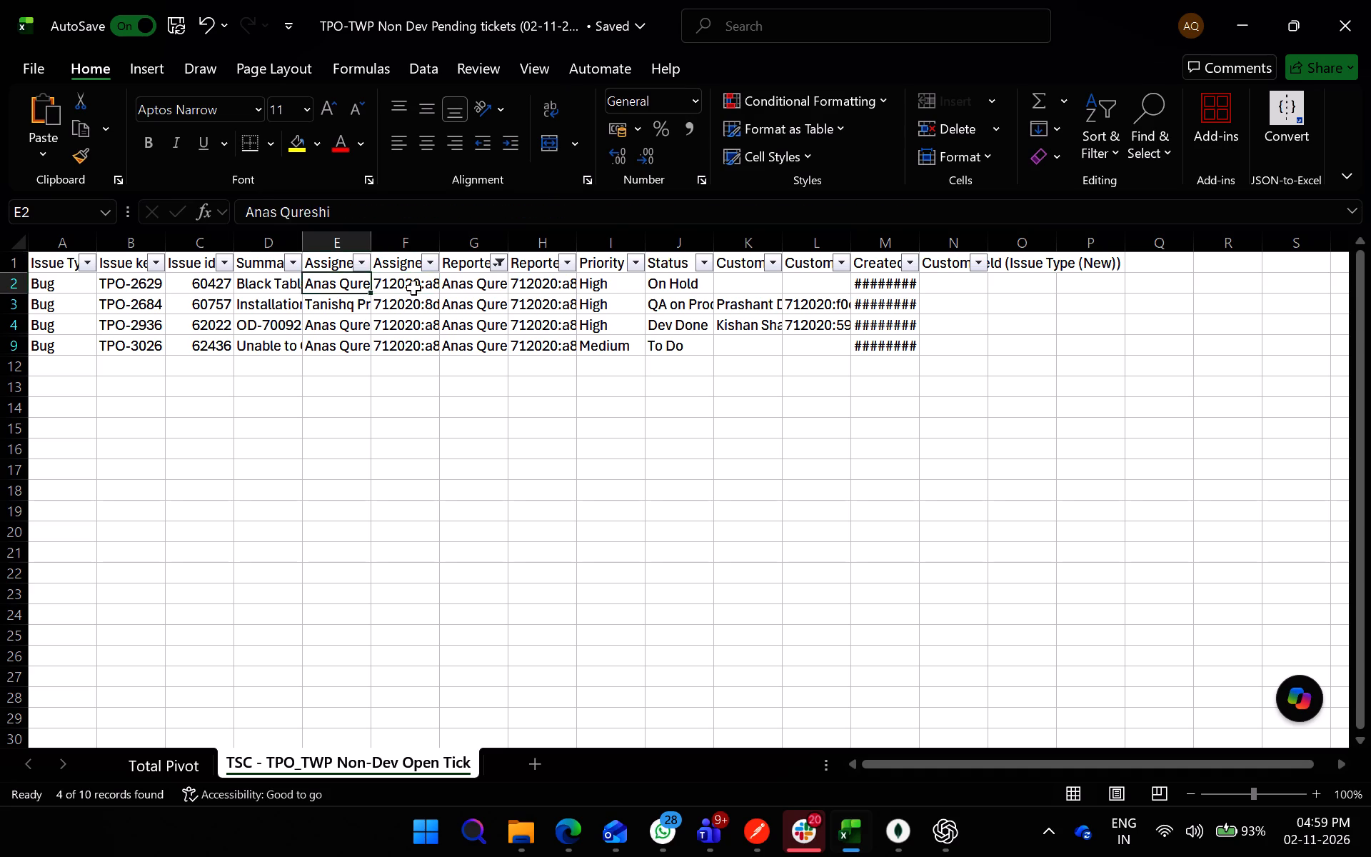
Copy issue key TPO-2629 from the spreadsheet, open that ticket in Jira in Edge, and read its comments including the hidden replies.
{"action": "key", "text": "Left"}
{"action": "key", "text": "Left"}
{"action": "key", "text": "ctrl+c"}
{"action": "key", "text": "alt+Tab"}
{"action": "key", "text": "alt+Tab"}
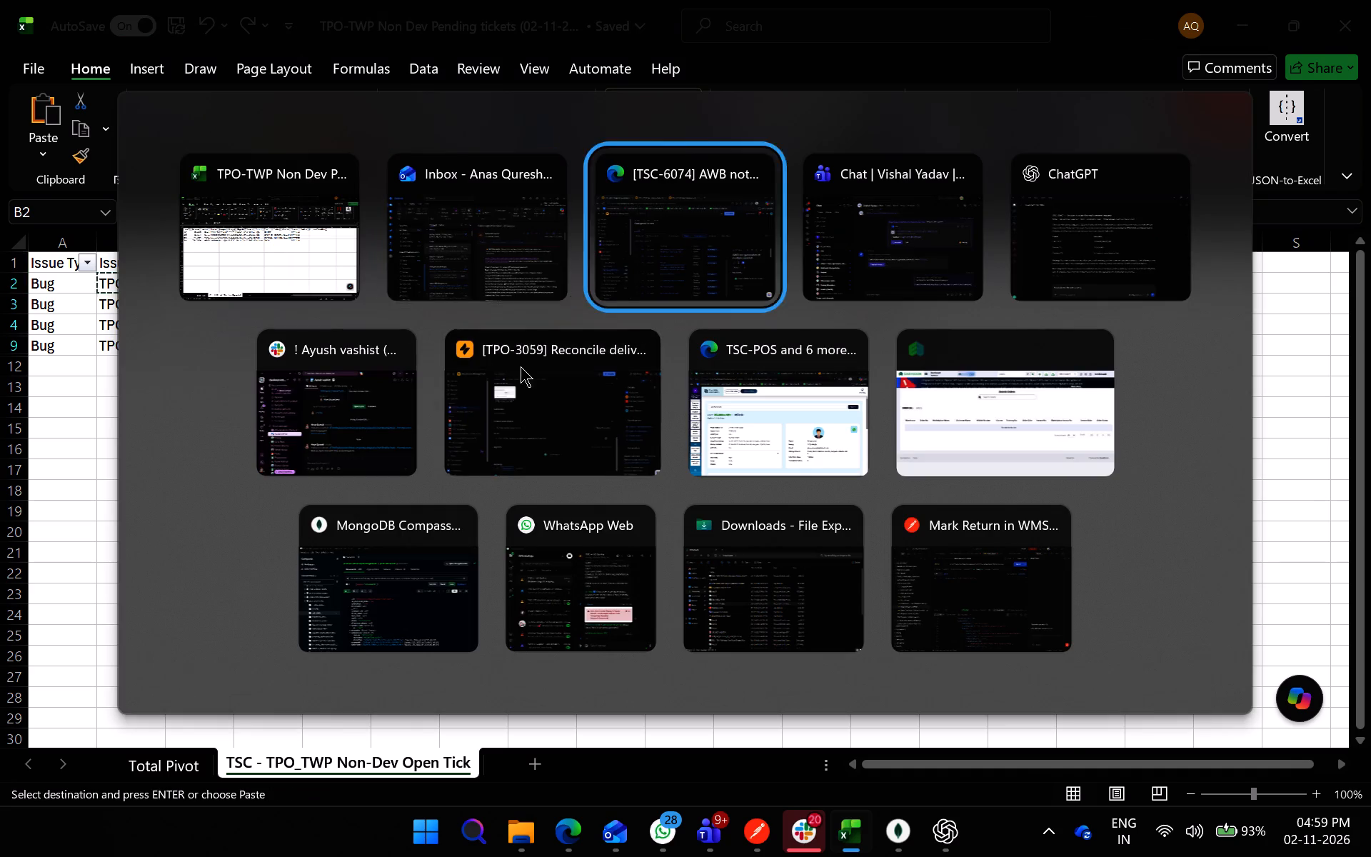
{"action": "left_click", "coordinate": [464, 0]}
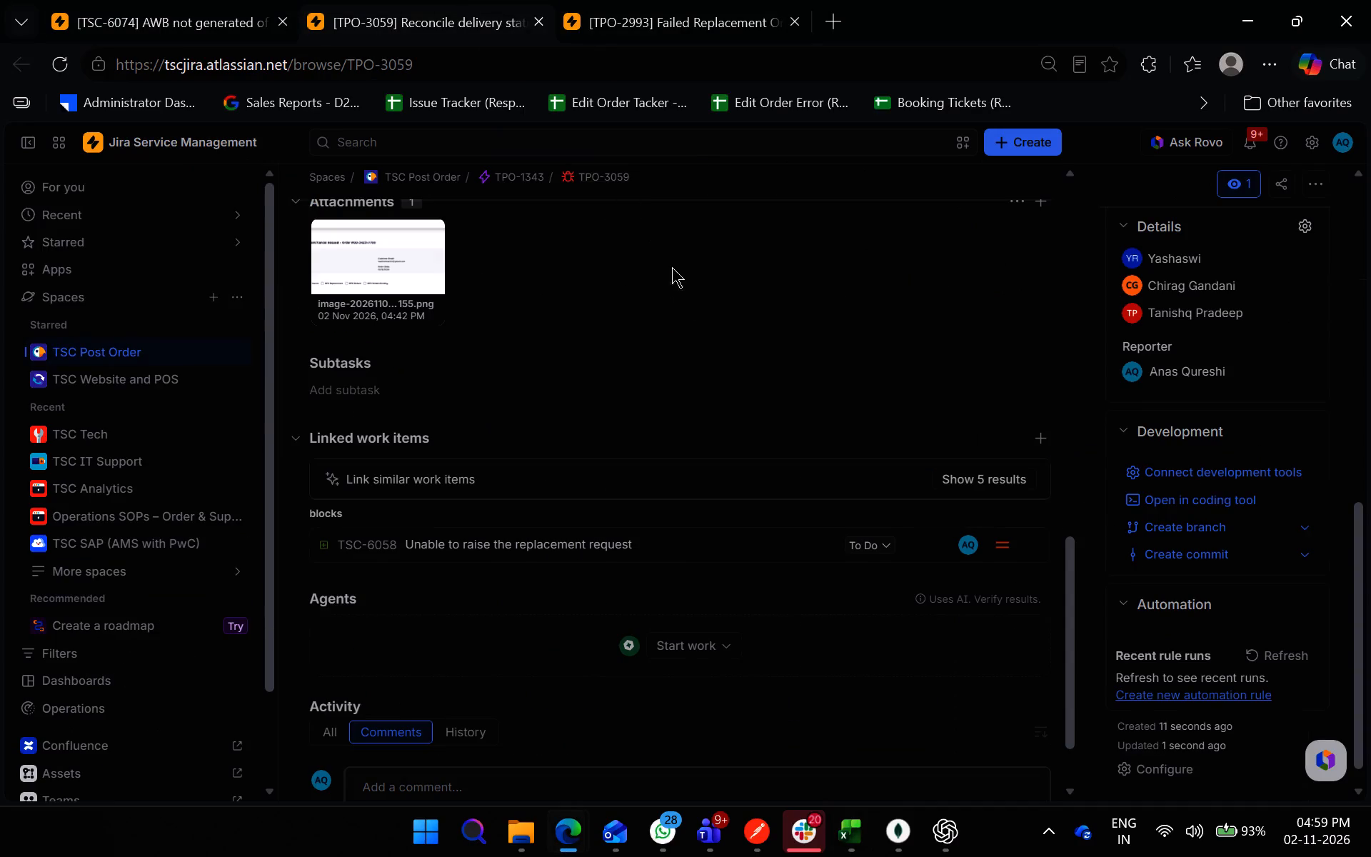
{"action": "scroll", "coordinate": [654, 340], "scroll_direction": "up", "scroll_amount": 13}
{"action": "left_click", "coordinate": [581, 149]}
{"action": "key", "text": "ctrl+v"}
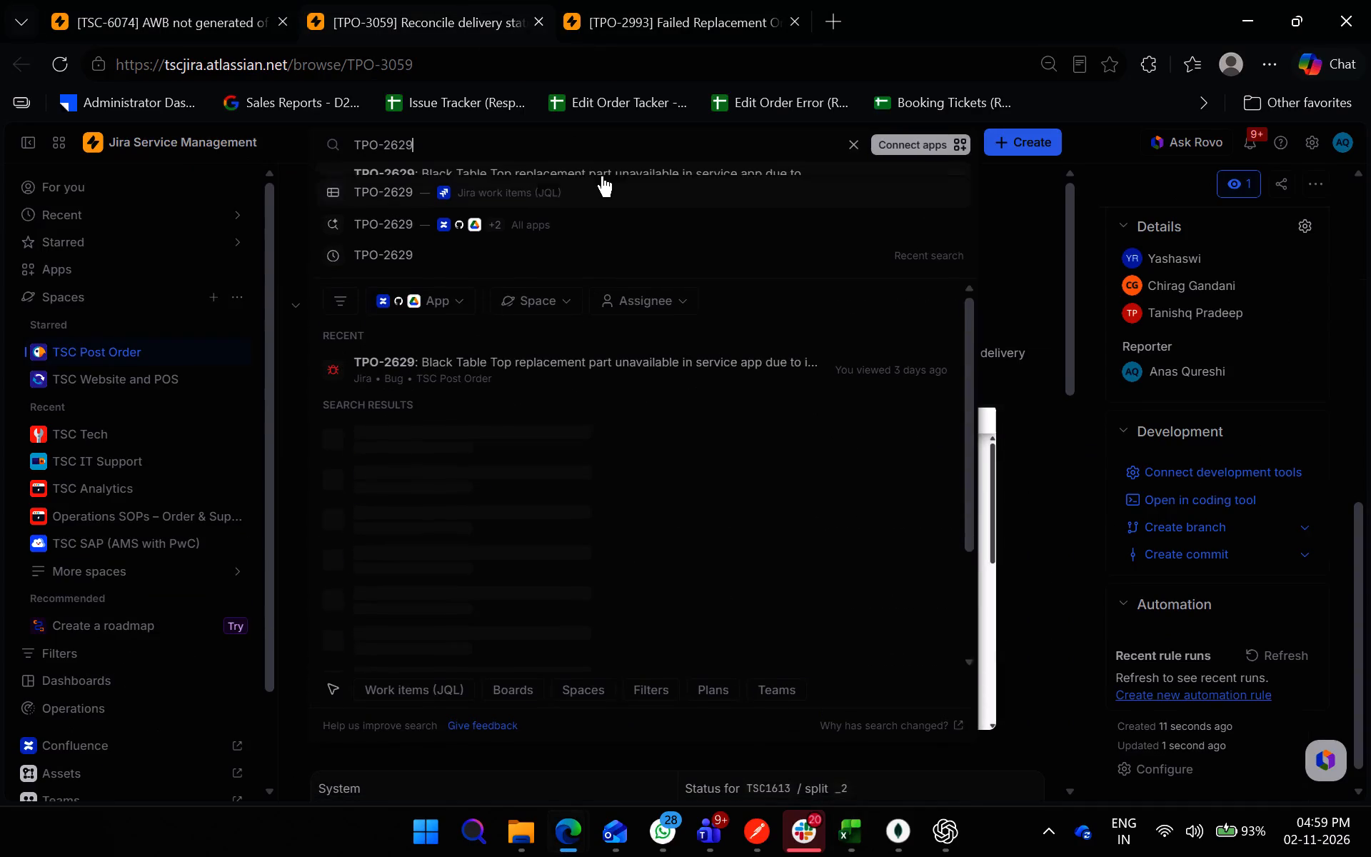
{"action": "left_click", "coordinate": [588, 183]}
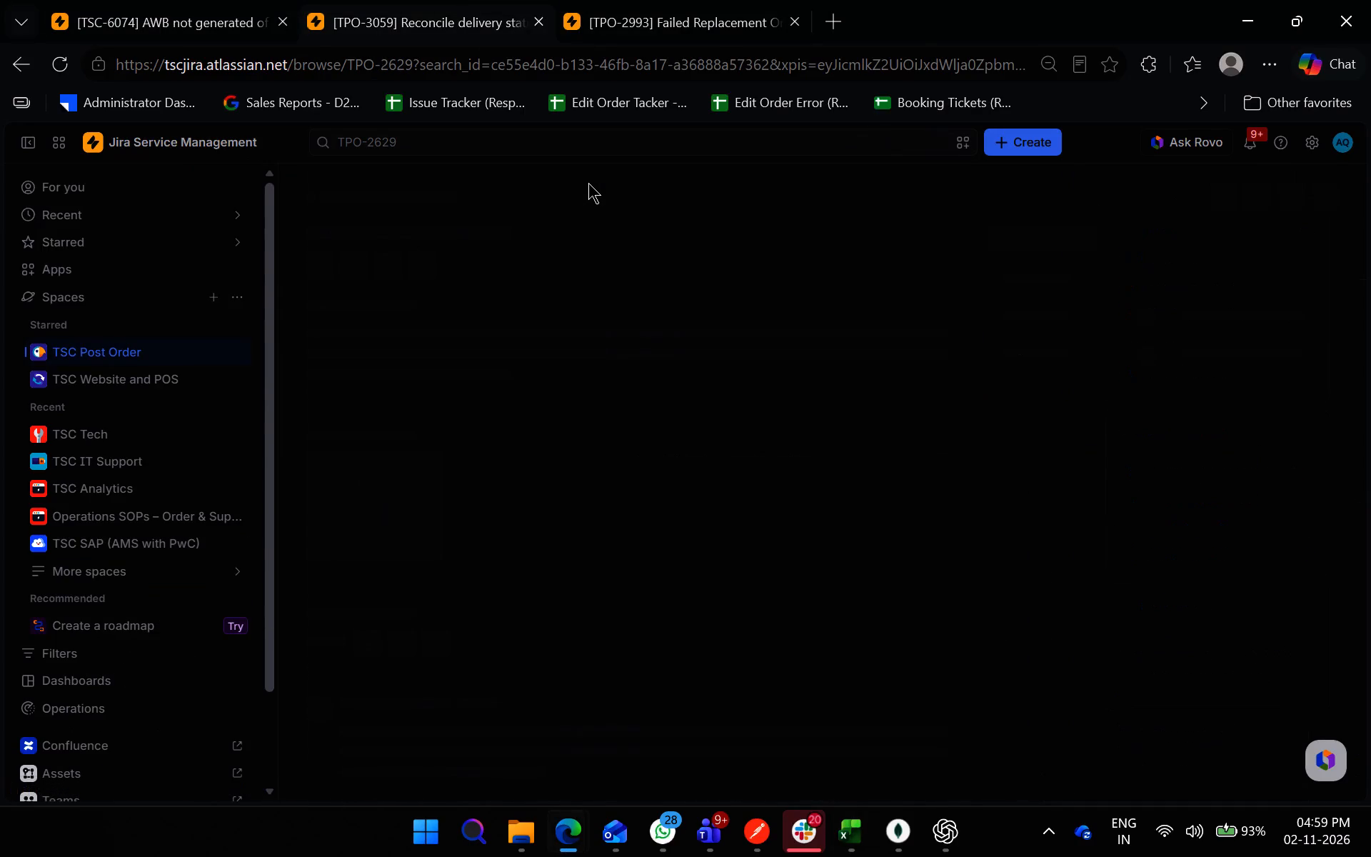
{"action": "scroll", "coordinate": [770, 506], "scroll_direction": "down", "scroll_amount": 20}
{"action": "scroll", "coordinate": [770, 506], "scroll_direction": "down", "scroll_amount": 1}
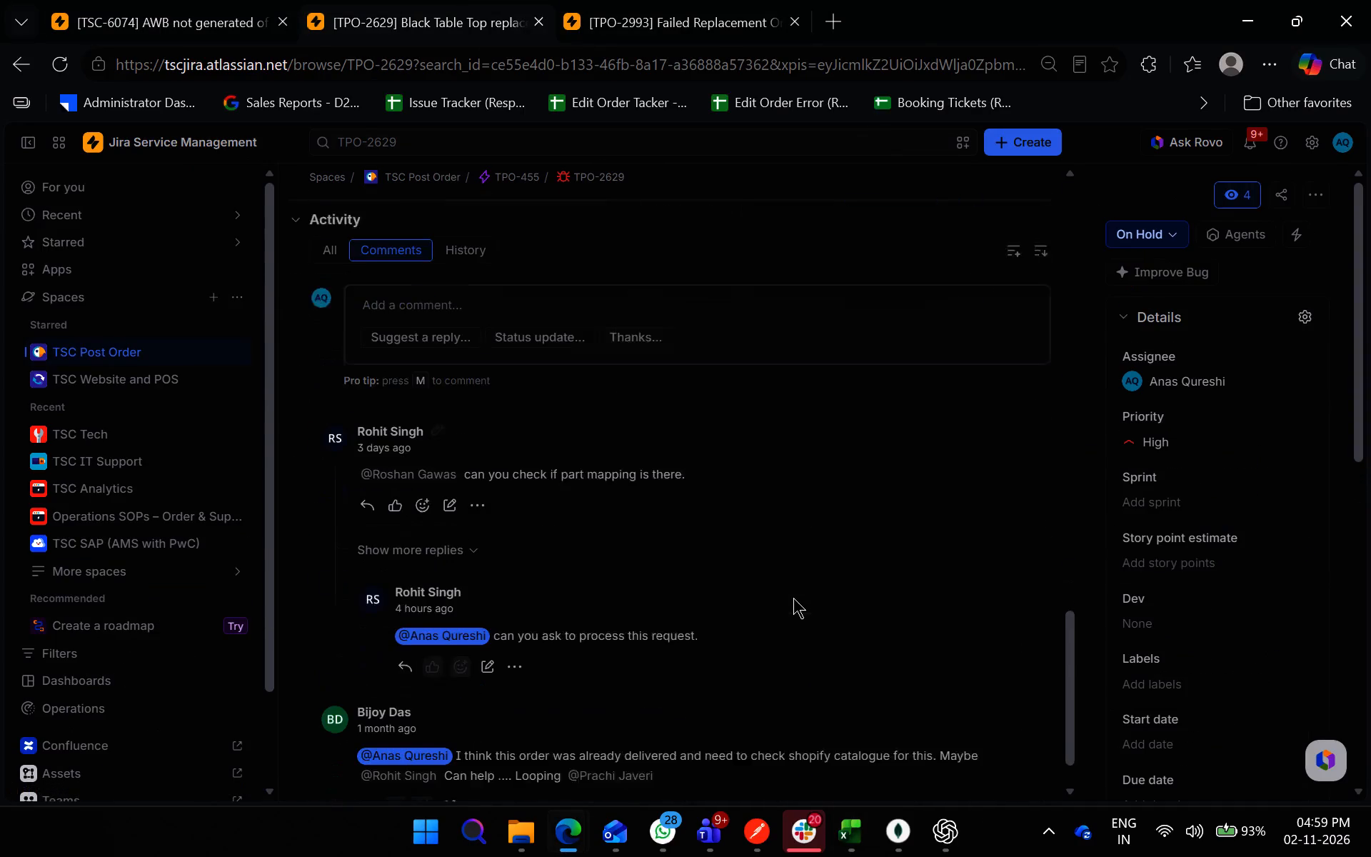
{"action": "scroll", "coordinate": [790, 618], "scroll_direction": "down", "scroll_amount": 2}
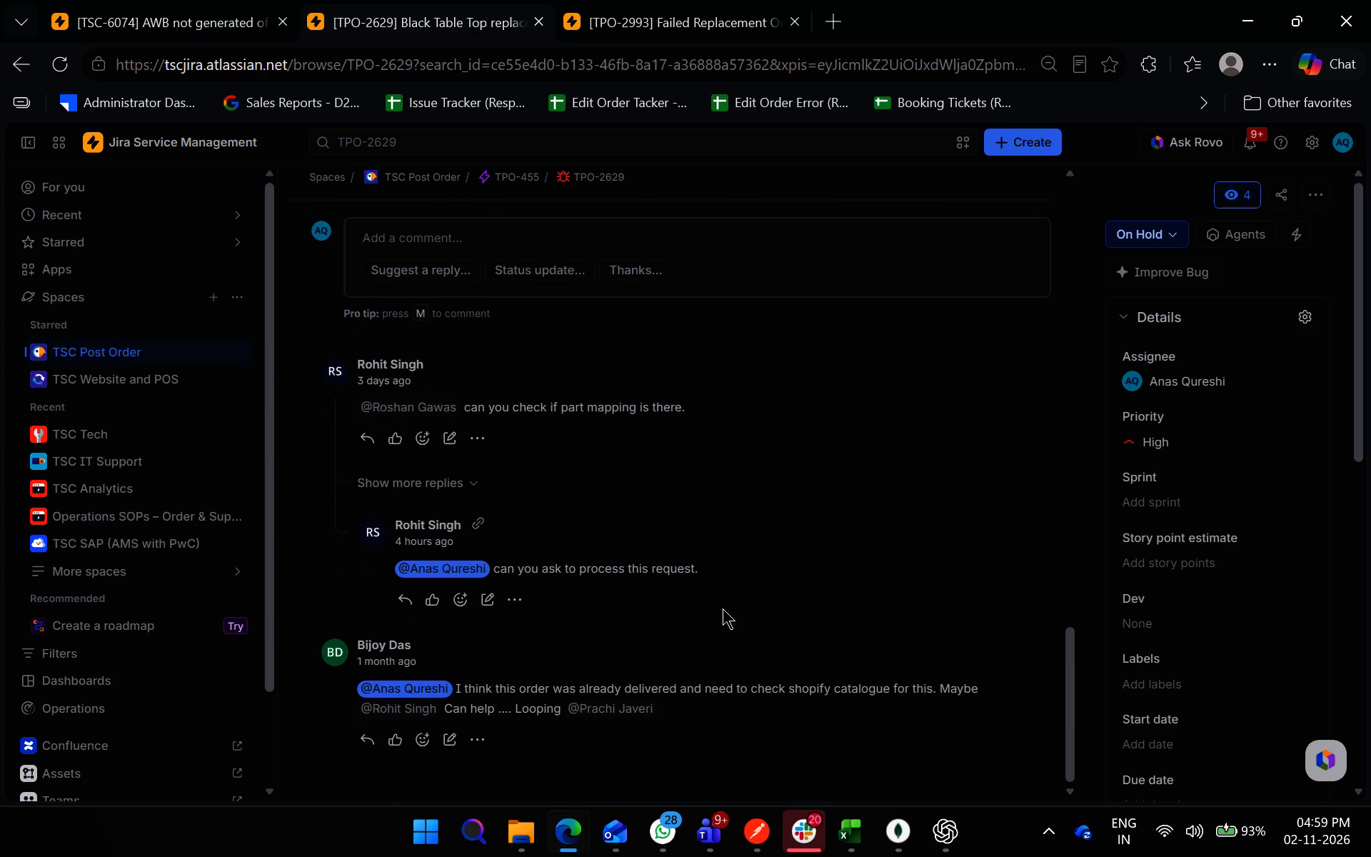
{"action": "left_click", "coordinate": [432, 486]}
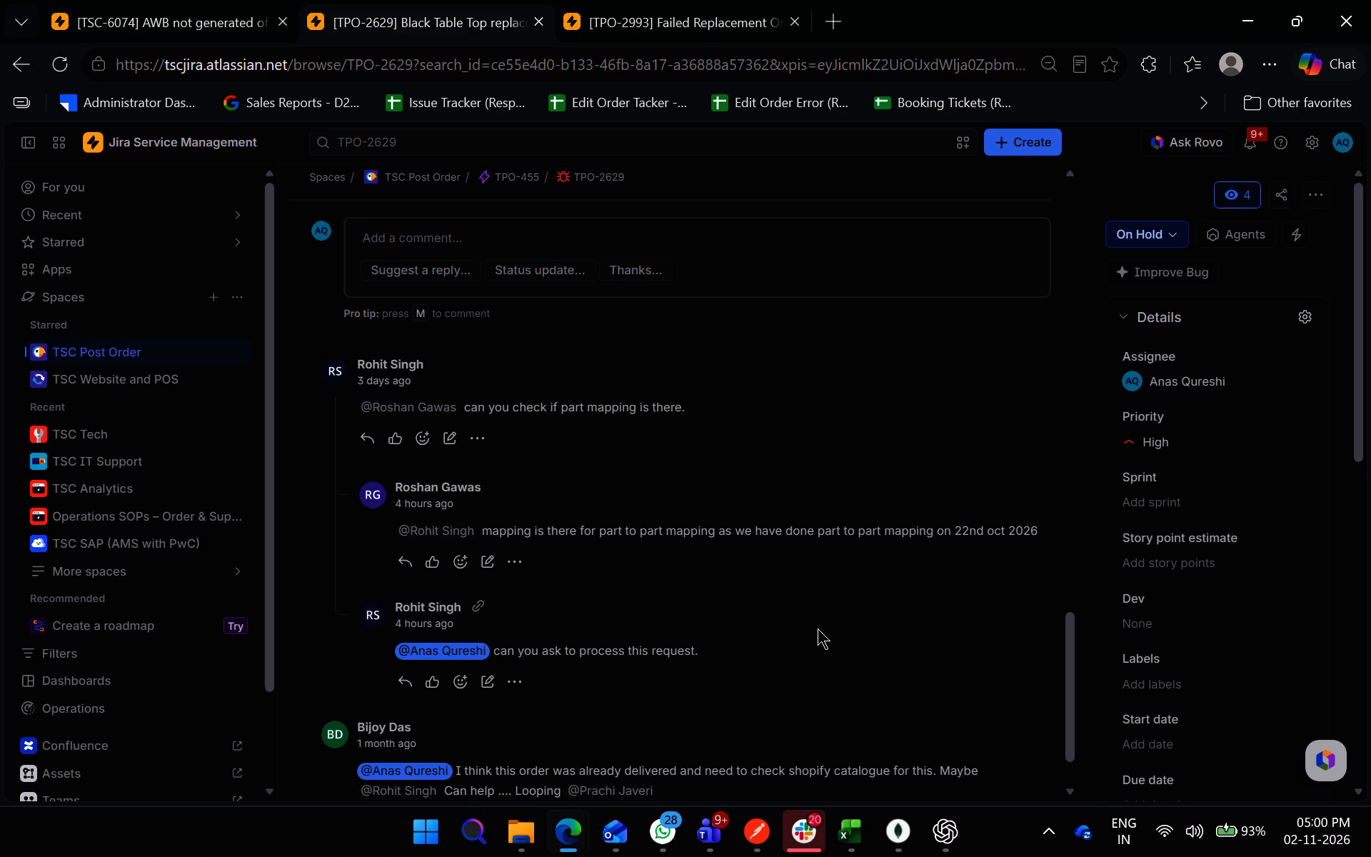
Open the linked ticket TSC-5097, "Part Isnt Availble", in a new tab and review its details and earlier comments.
{"action": "scroll", "coordinate": [812, 641], "scroll_direction": "up", "scroll_amount": 6}
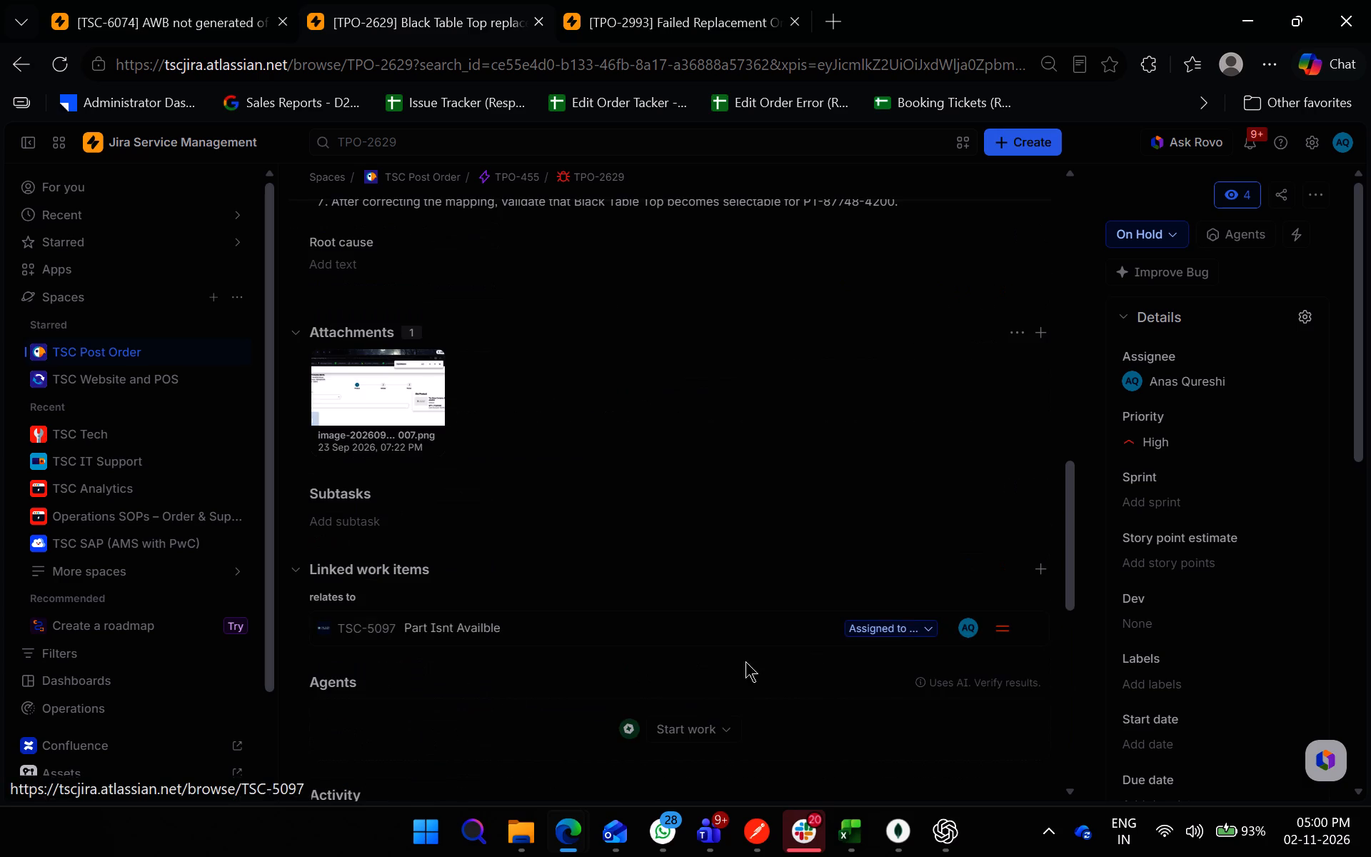
{"action": "right_click", "coordinate": [380, 631]}
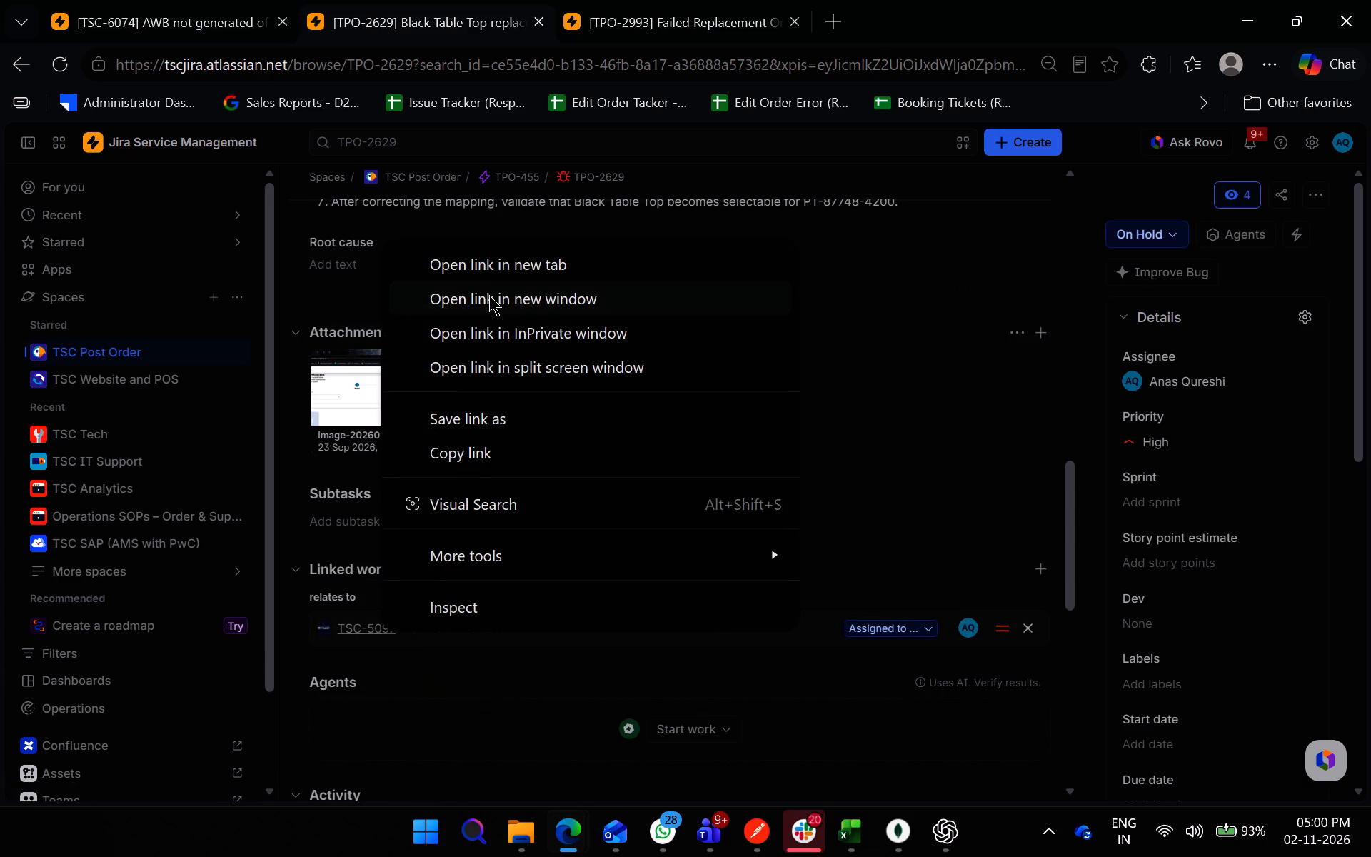
{"action": "left_click", "coordinate": [503, 261]}
{"action": "left_click", "coordinate": [675, 0]}
{"action": "scroll", "coordinate": [765, 580], "scroll_direction": "down", "scroll_amount": 4}
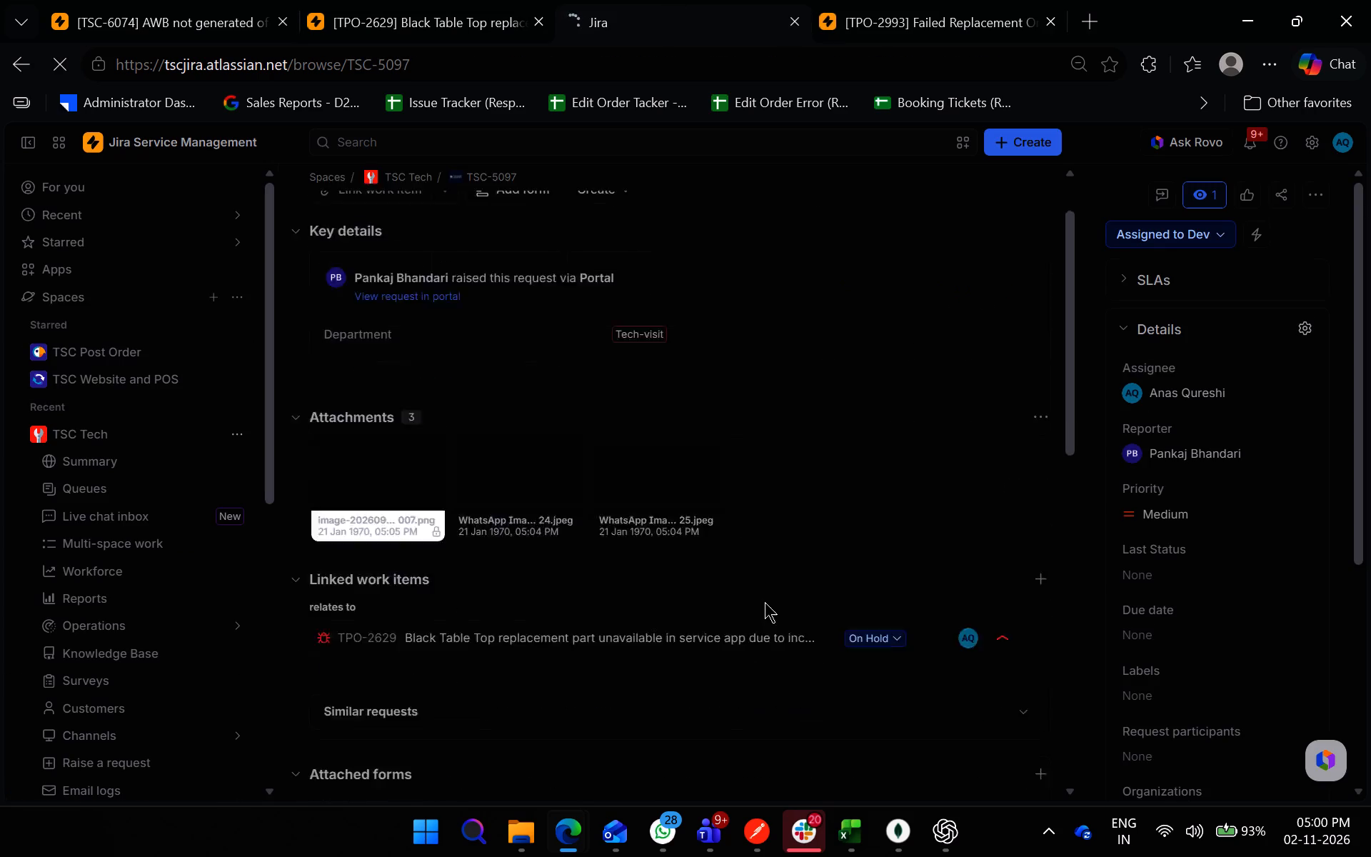
{"action": "scroll", "coordinate": [765, 602], "scroll_direction": "down", "scroll_amount": 8}
{"action": "scroll", "coordinate": [740, 648], "scroll_direction": "up", "scroll_amount": 1}
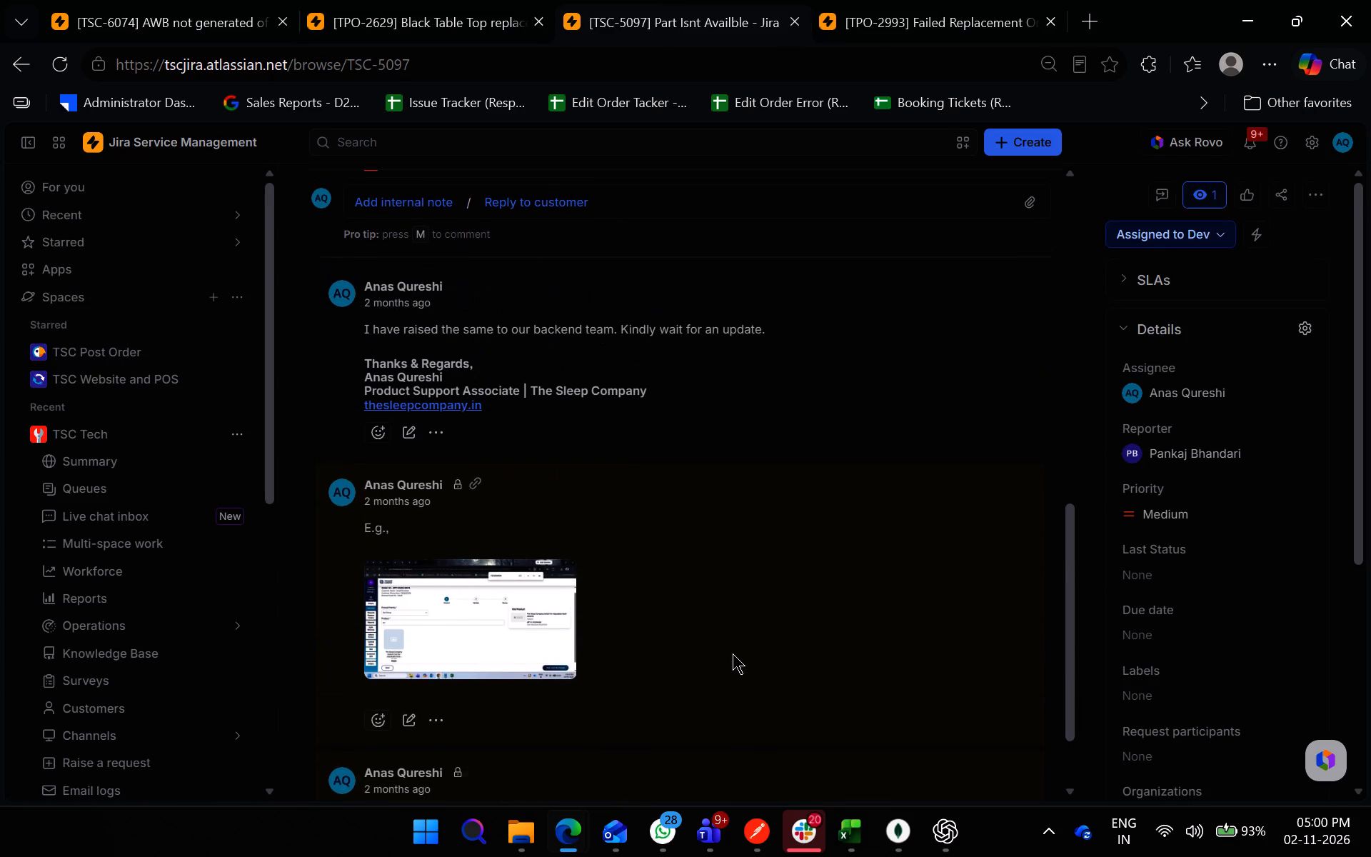
{"action": "scroll", "coordinate": [727, 658], "scroll_direction": "up", "scroll_amount": 1}
{"action": "scroll", "coordinate": [656, 662], "scroll_direction": "down", "scroll_amount": 4}
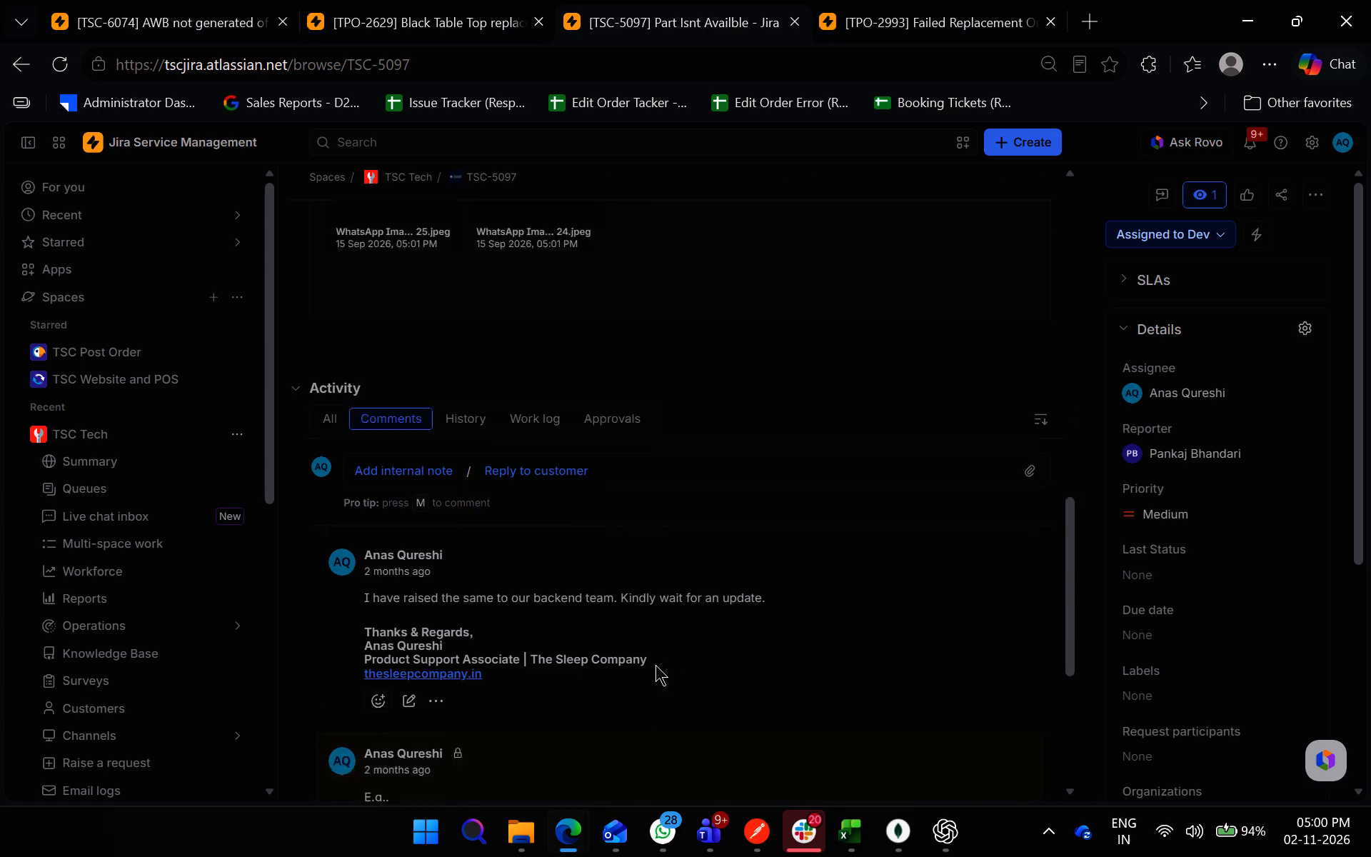
{"action": "scroll", "coordinate": [640, 654], "scroll_direction": "down", "scroll_amount": 3}
{"action": "scroll", "coordinate": [636, 653], "scroll_direction": "up", "scroll_amount": 2}
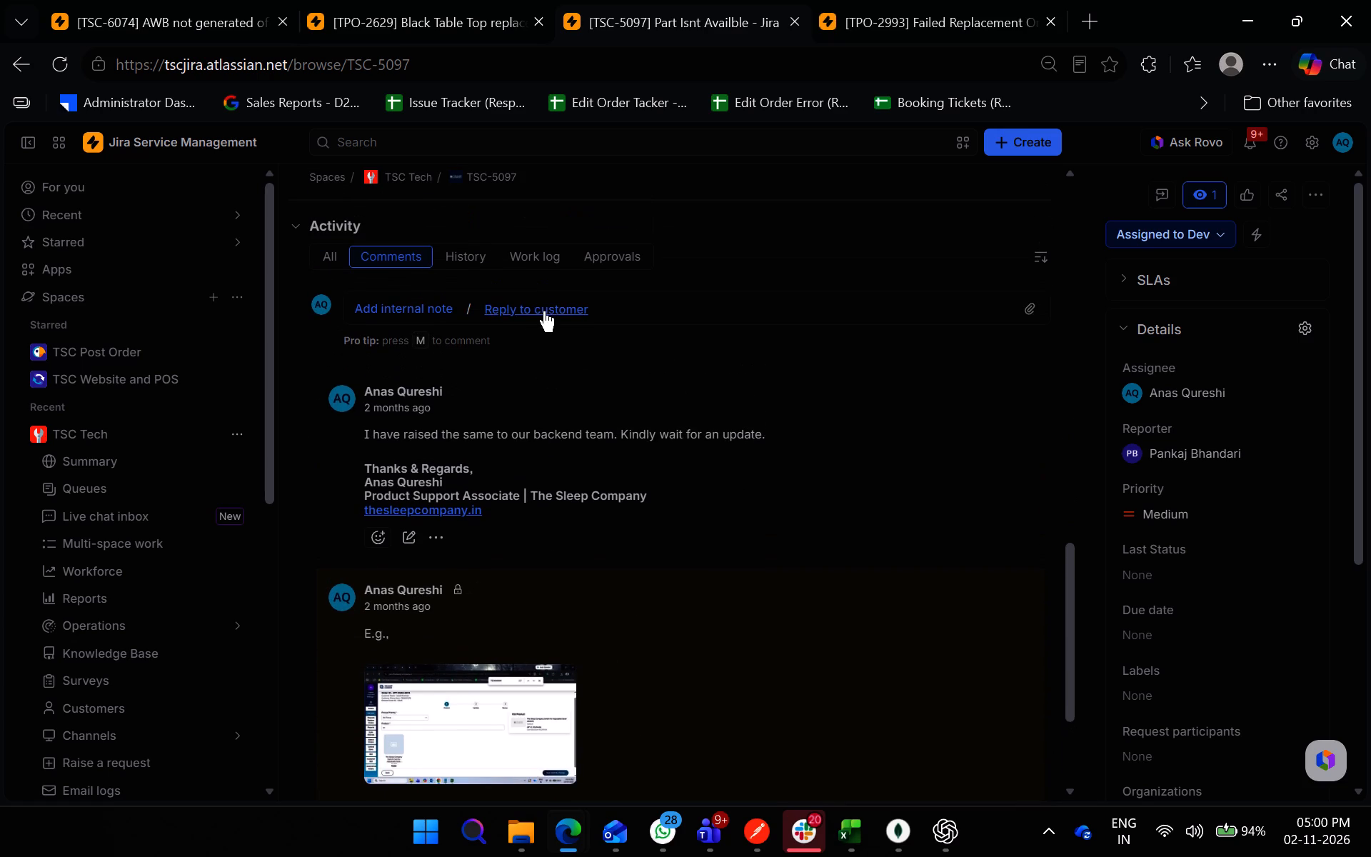
Start a customer reply on TSC-5097 that mentions the ticket's reporter.
{"action": "left_click", "coordinate": [548, 304]}
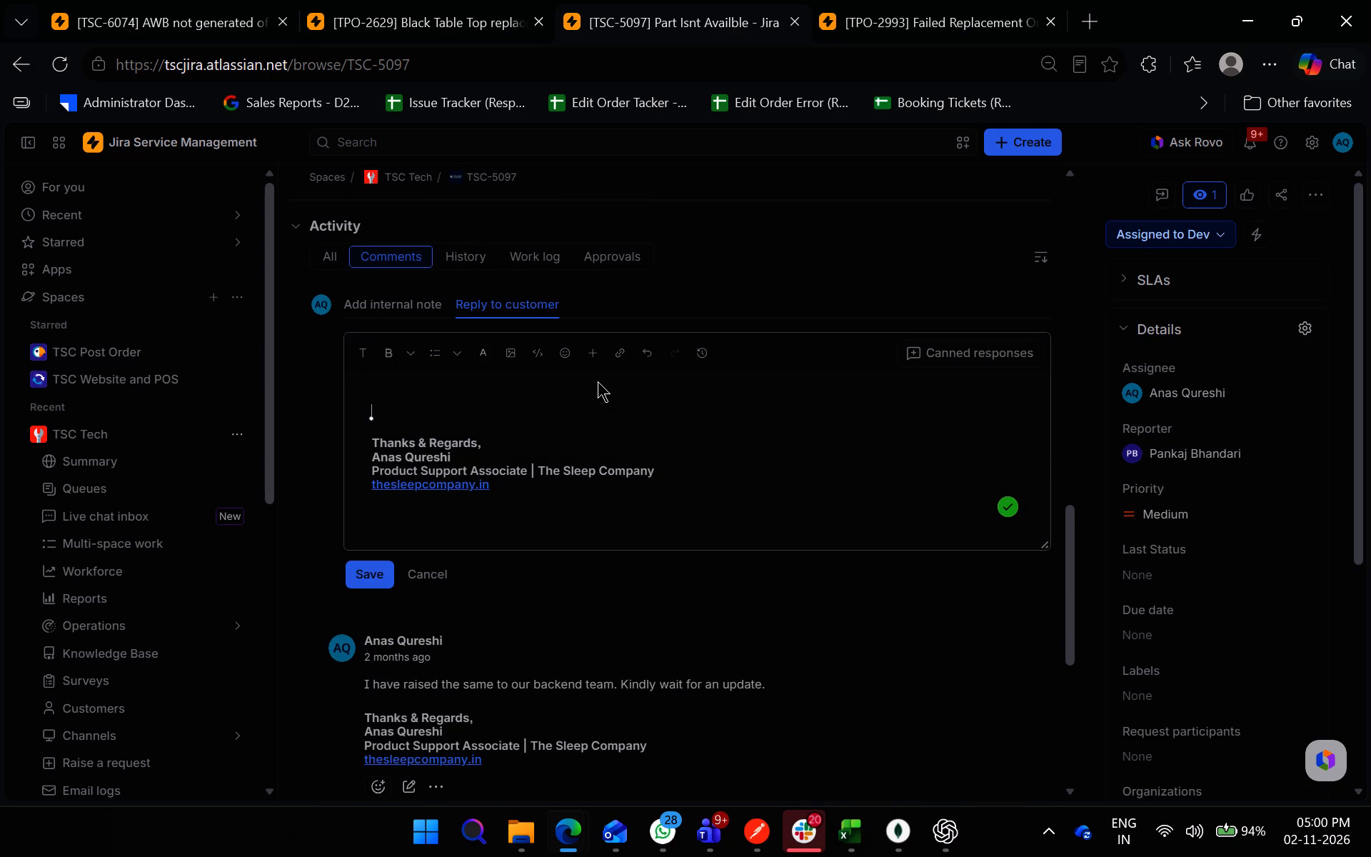
{"action": "type", "text": "Can"}
{"action": "key", "text": "BackSpace"}
{"action": "key", "text": "BackSpace"}
{"action": "key", "text": "BackSpace"}
{"action": "type", "text": "@pankaj"}
{"action": "left_click", "coordinate": [486, 452]}
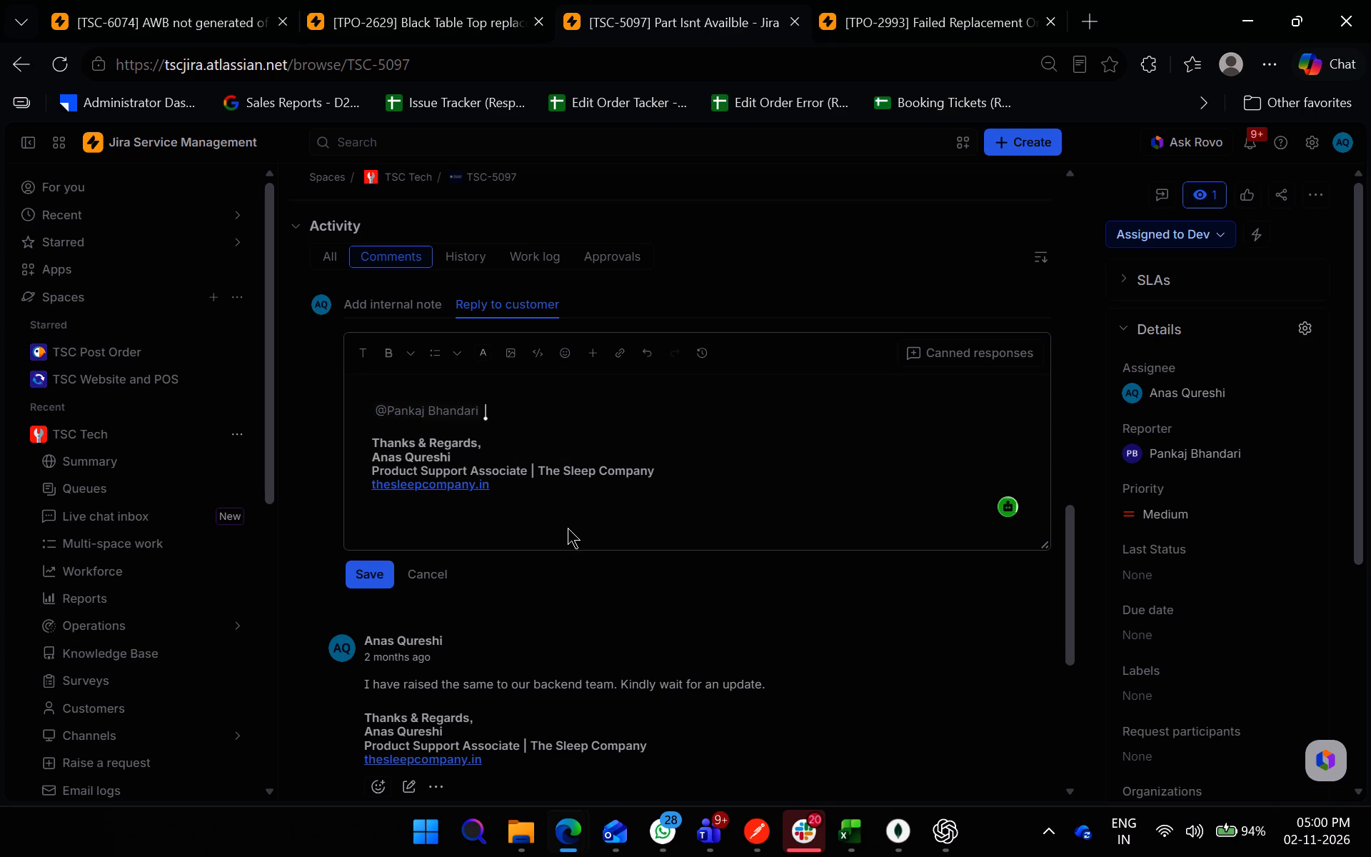
{"action": "key", "text": "BackSpace"}
{"action": "type", "text": ","}
{"action": "key", "text": "space"}
Write "Can we check on the same now? Its fixed." after the mention, with the grammar corrected, and save the customer reply.
{"action": "type", "text": "can"}
{"action": "key", "text": "space"}
{"action": "type", "text": "we check on the same."}
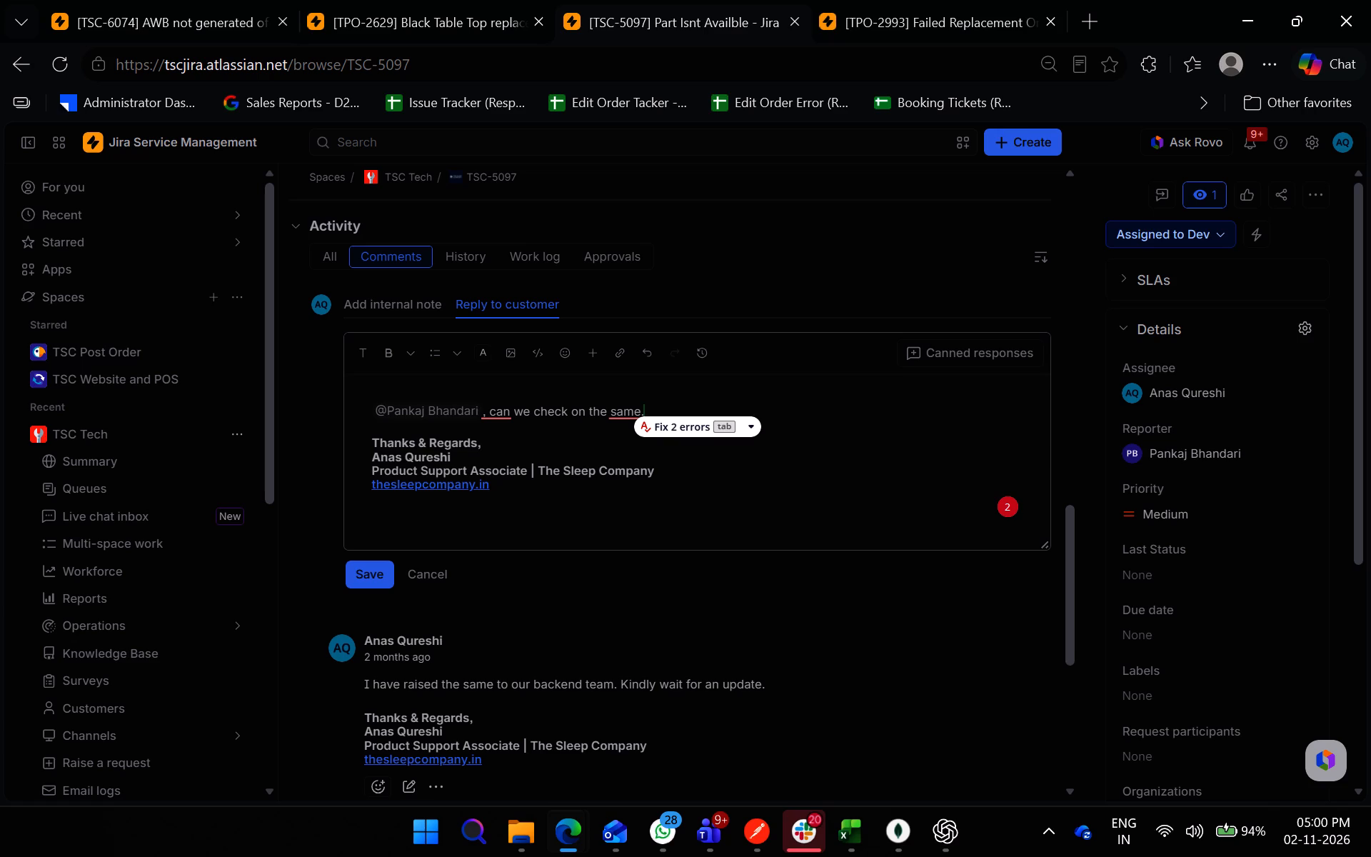
{"action": "key", "text": "BackSpace"}
{"action": "key", "text": "space"}
{"action": "type", "text": "now."}
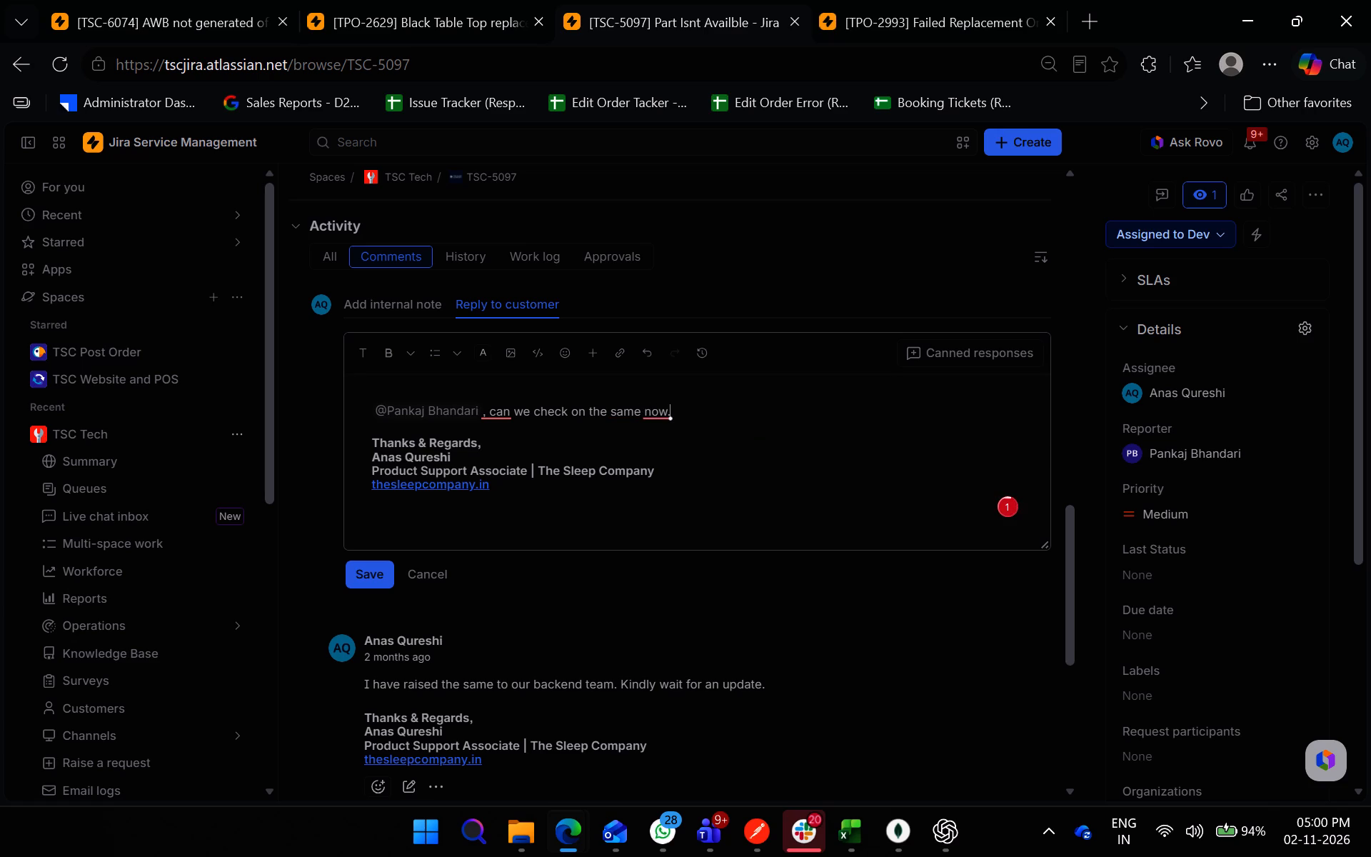
{"action": "left_click", "coordinate": [533, 456]}
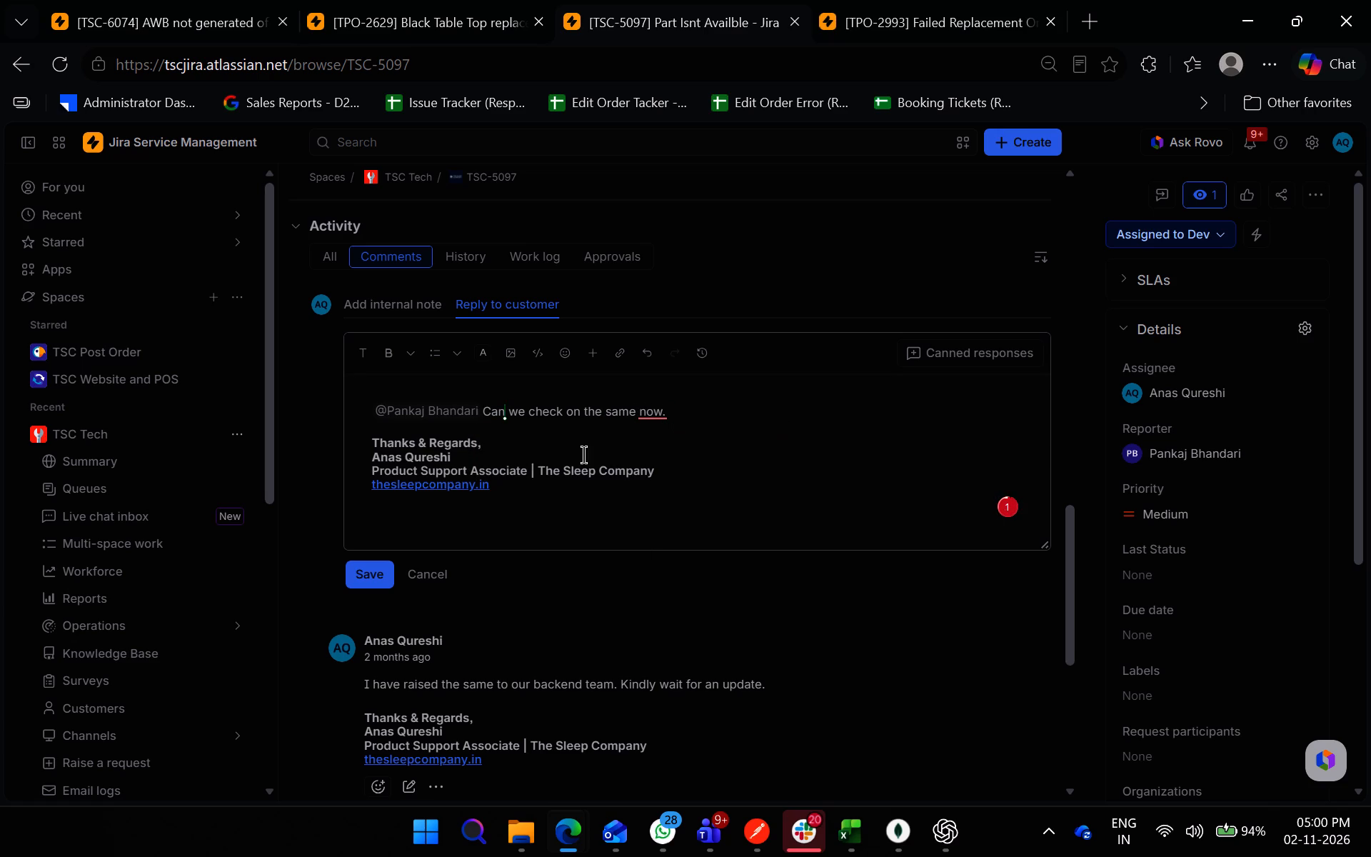
{"action": "left_click", "coordinate": [693, 466]}
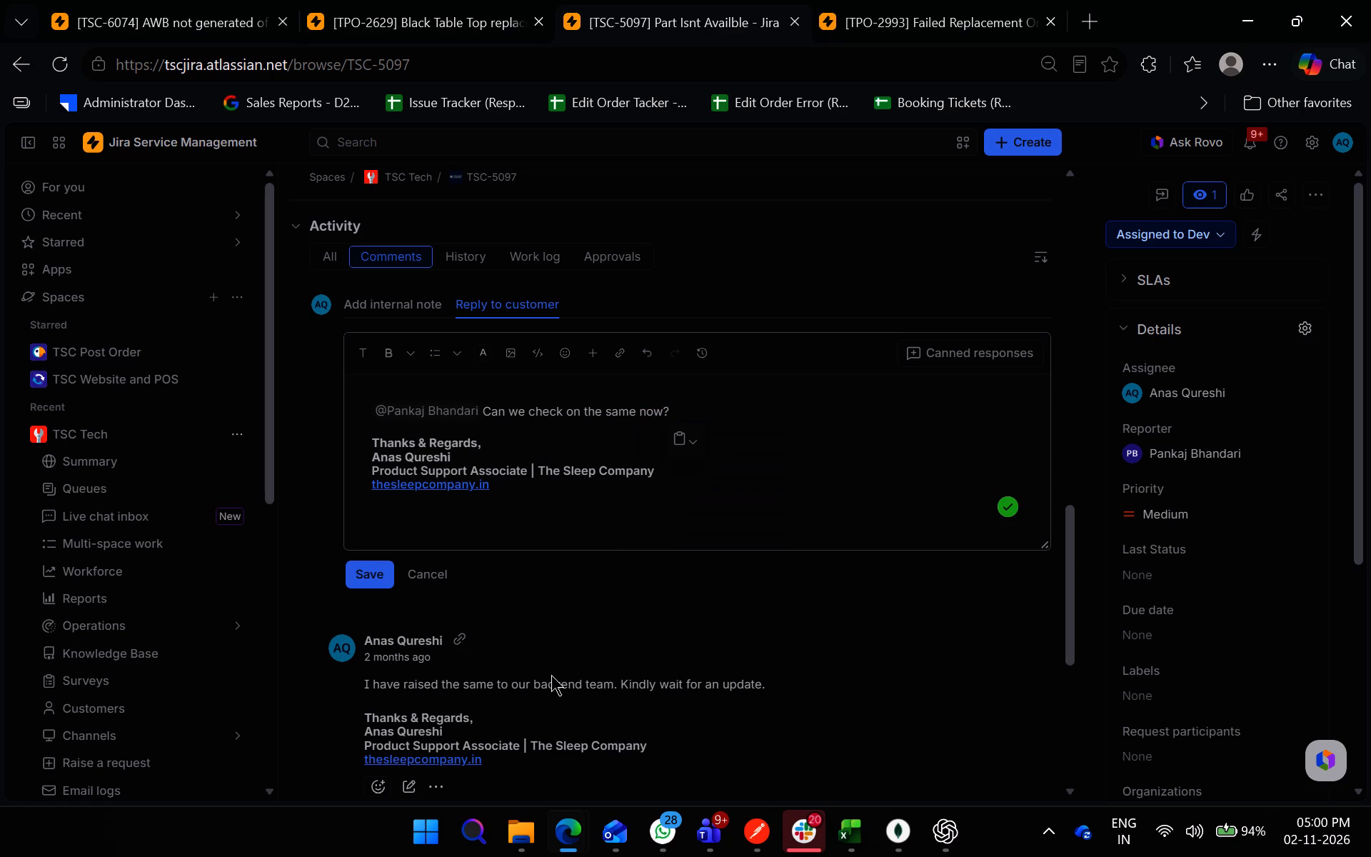
{"action": "left_click", "coordinate": [743, 406]}
{"action": "type", "text": "Its fixed."}
{"action": "left_click", "coordinate": [361, 574]}
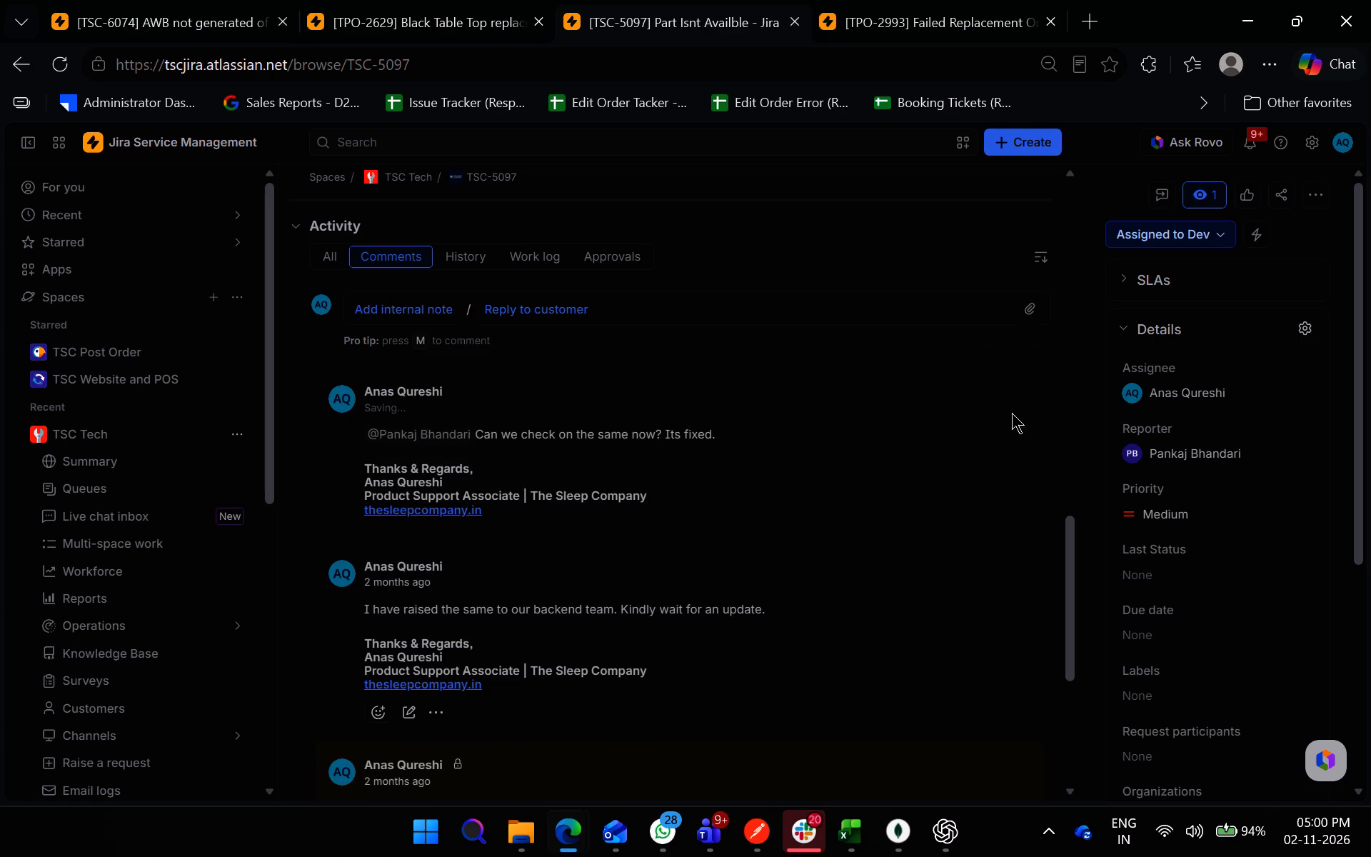
Change the status of TSC-5097 to Dev Done.
{"action": "left_click", "coordinate": [1213, 239]}
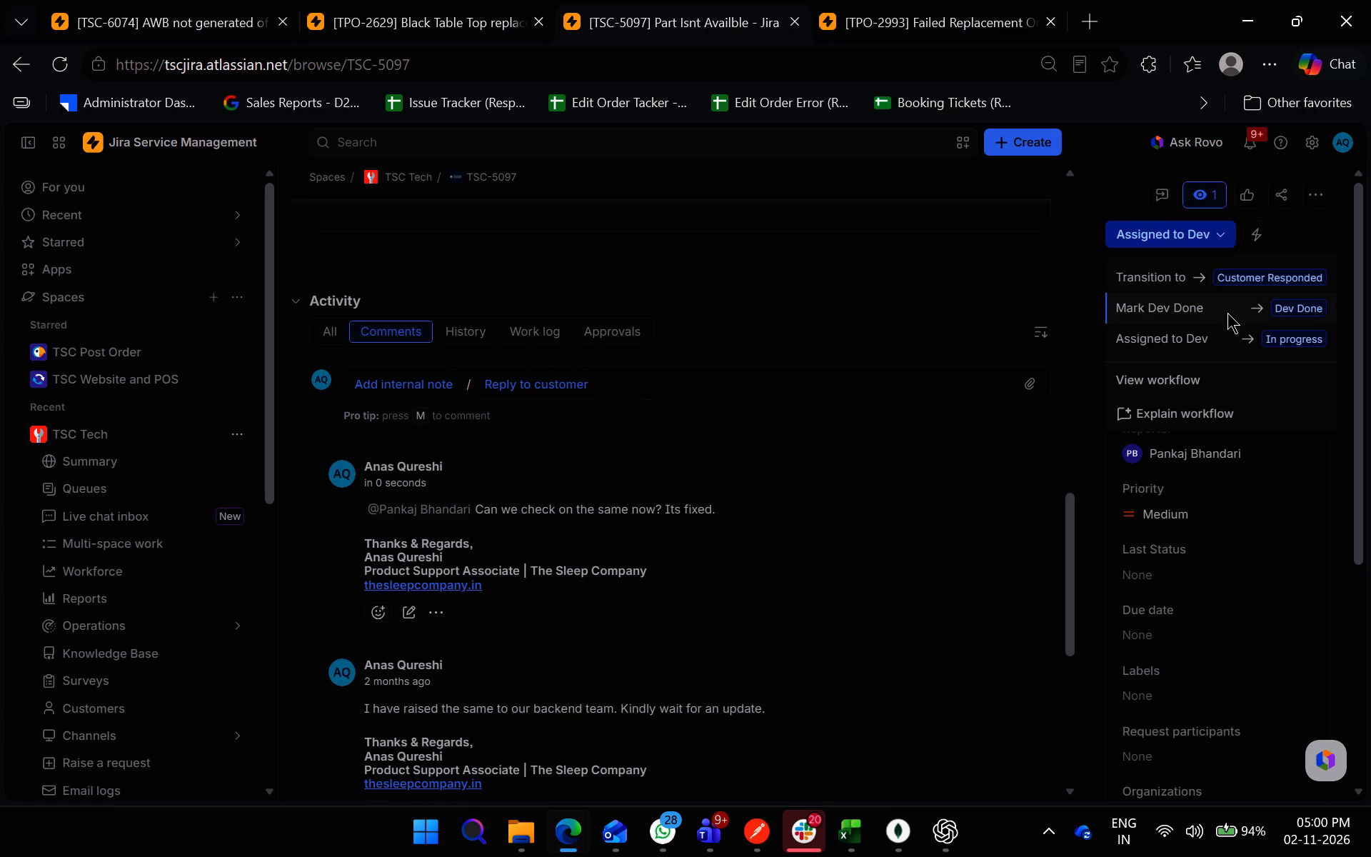
{"action": "left_click", "coordinate": [1227, 313]}
Return to TPO-2629 and advance its status through In Progress, Dev Done and QA on Stage Server to Stage Product Review.
{"action": "left_click", "coordinate": [929, 3]}
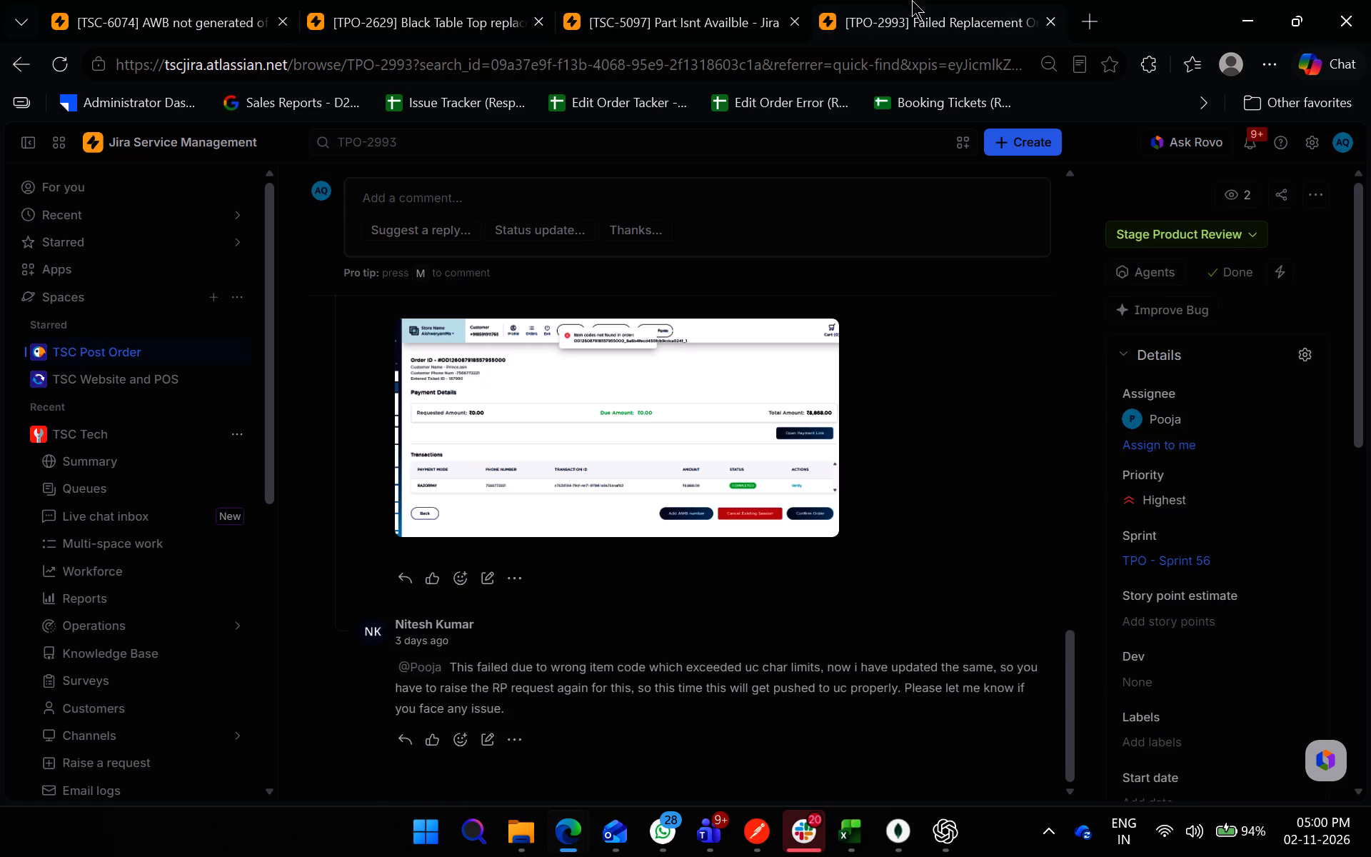
{"action": "left_click", "coordinate": [513, 0]}
{"action": "left_click", "coordinate": [1160, 239]}
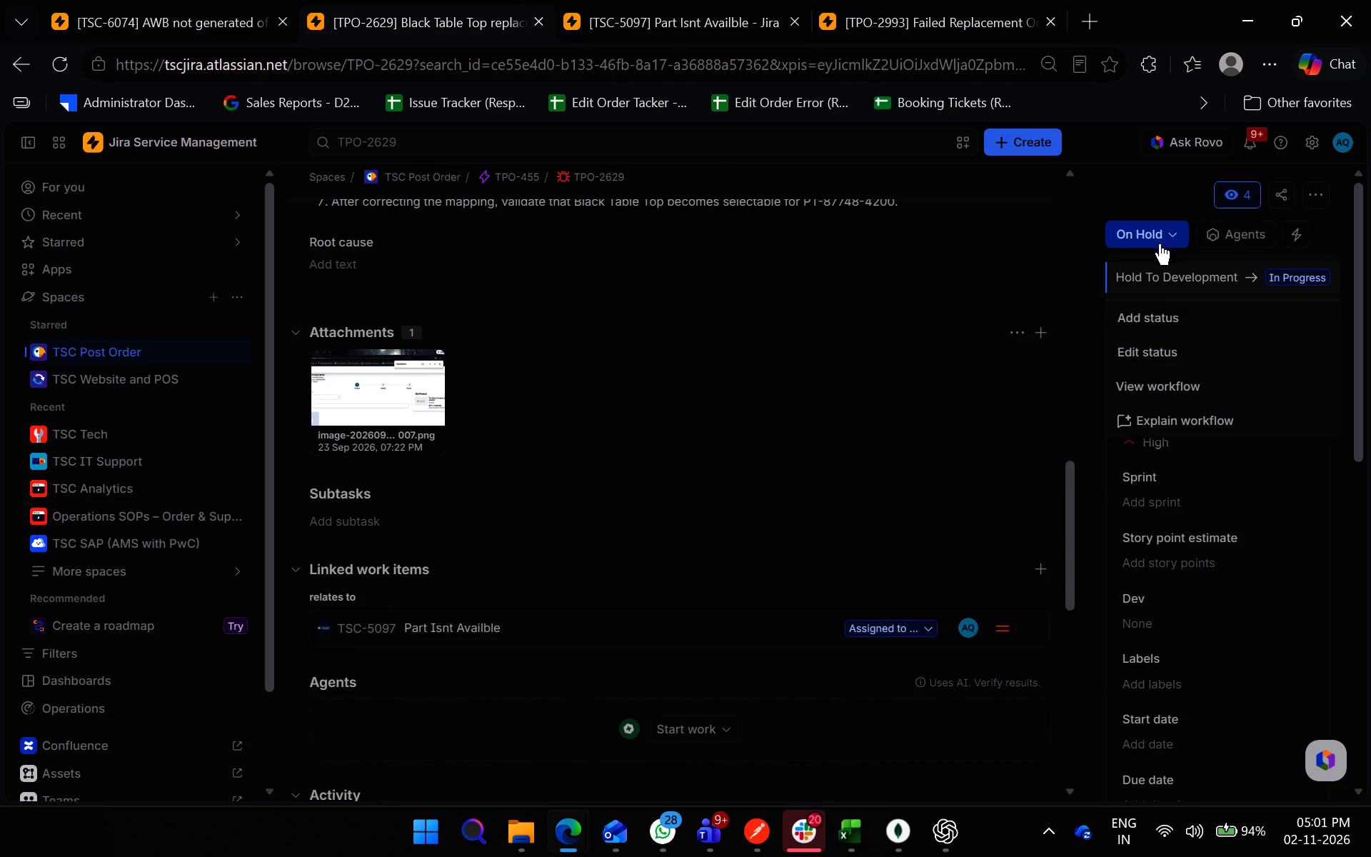
{"action": "left_click", "coordinate": [1172, 273]}
{"action": "left_click", "coordinate": [1157, 239]}
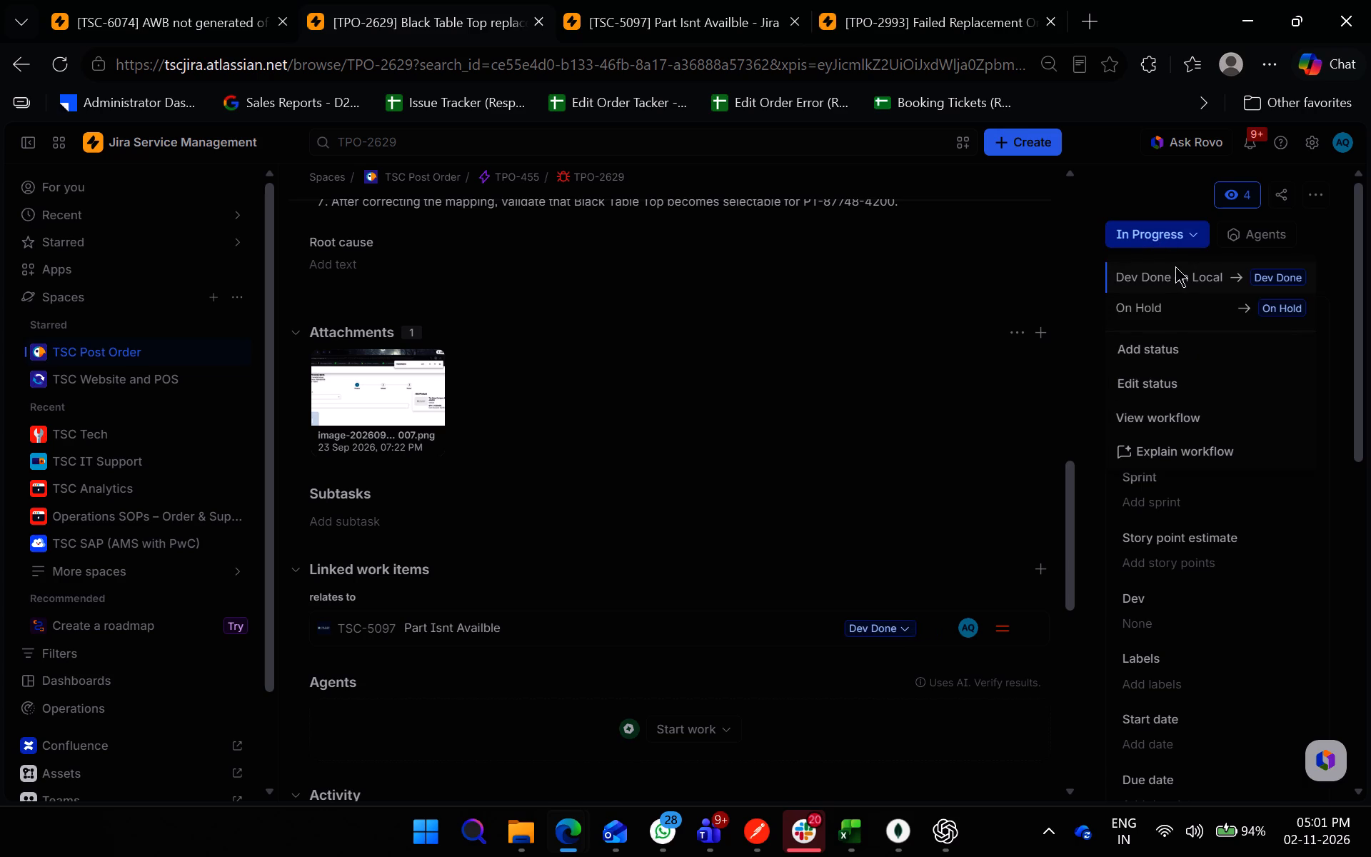
{"action": "left_click", "coordinate": [1175, 266]}
{"action": "left_click", "coordinate": [1160, 229]}
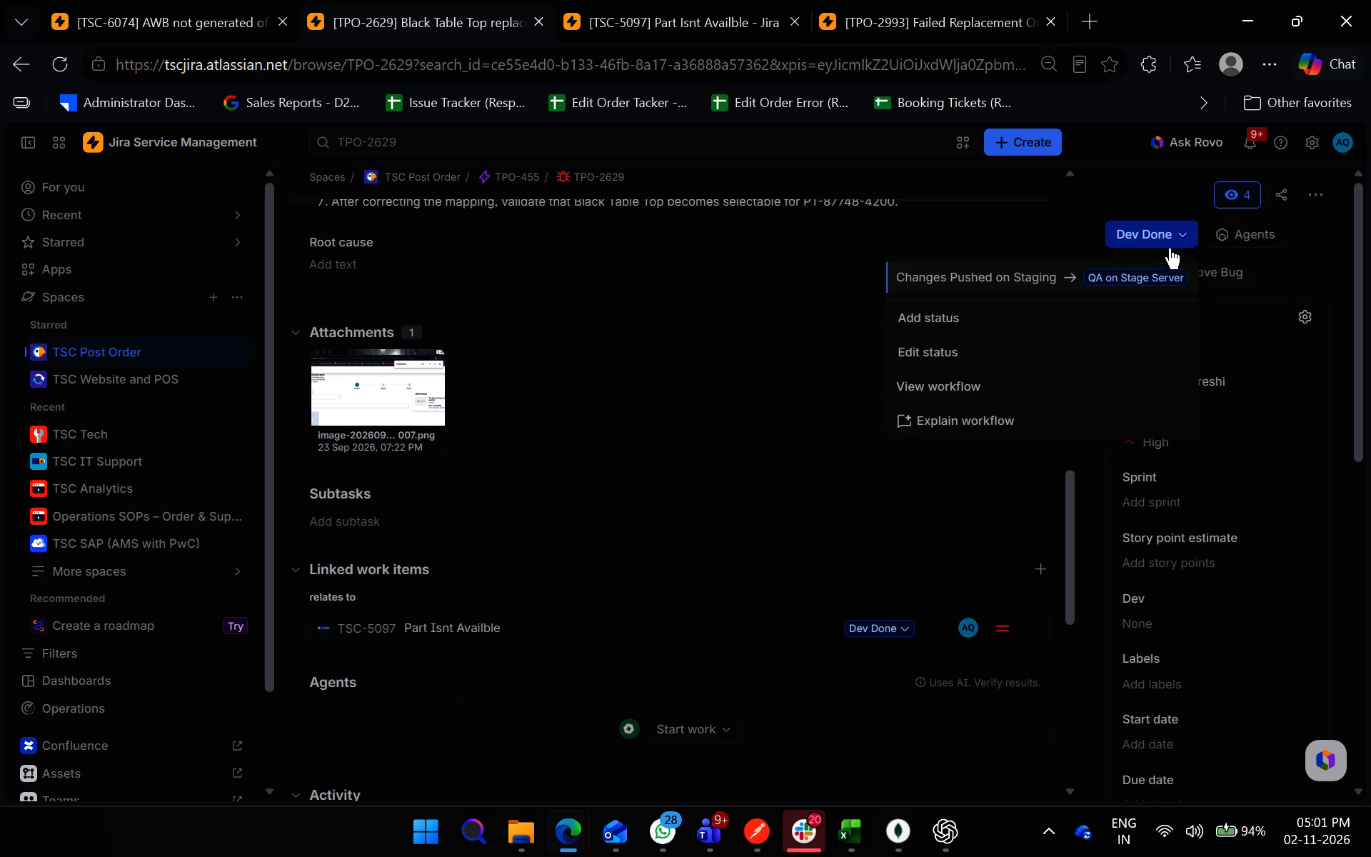
{"action": "left_click", "coordinate": [1154, 277]}
{"action": "left_click", "coordinate": [1169, 229]}
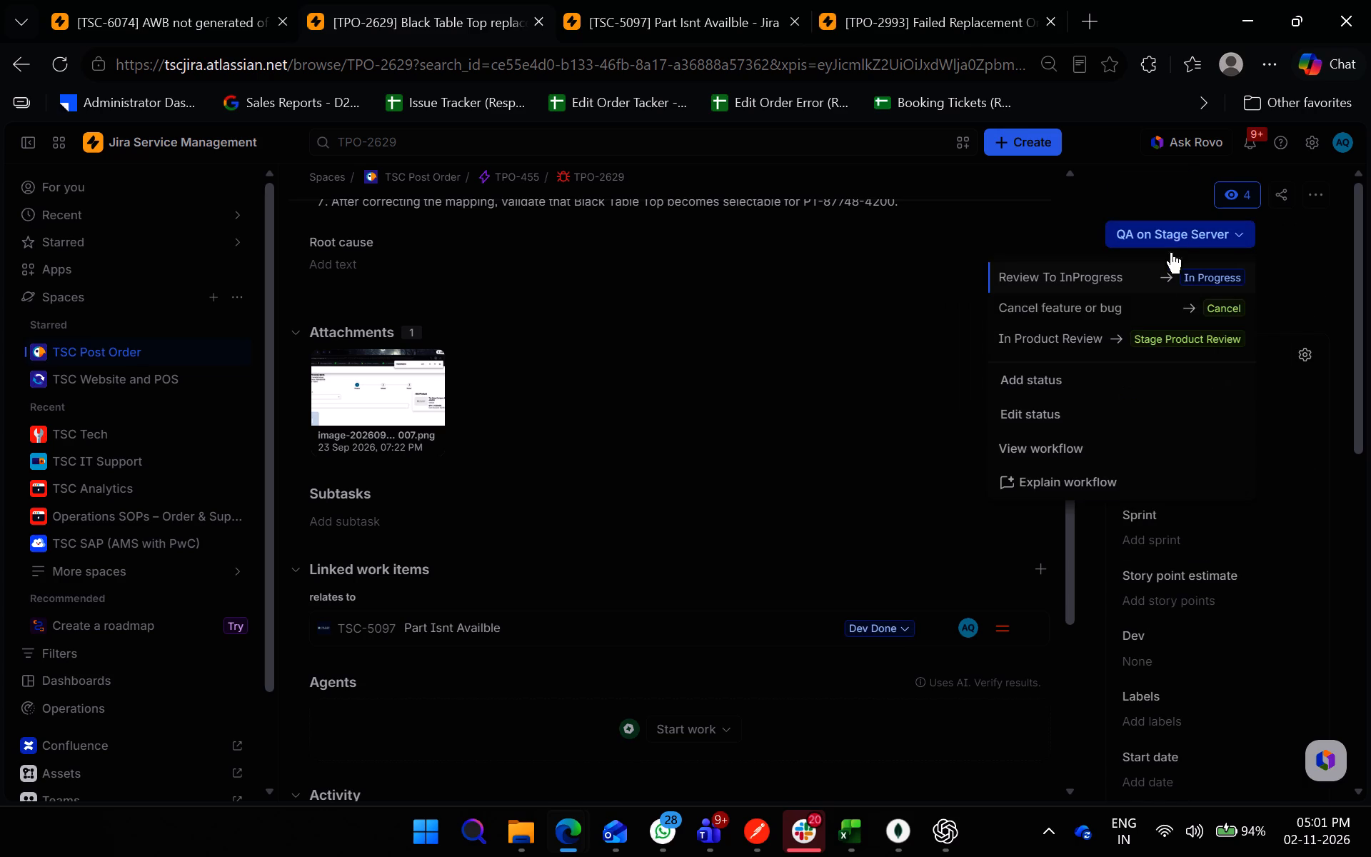
{"action": "left_click", "coordinate": [1178, 329]}
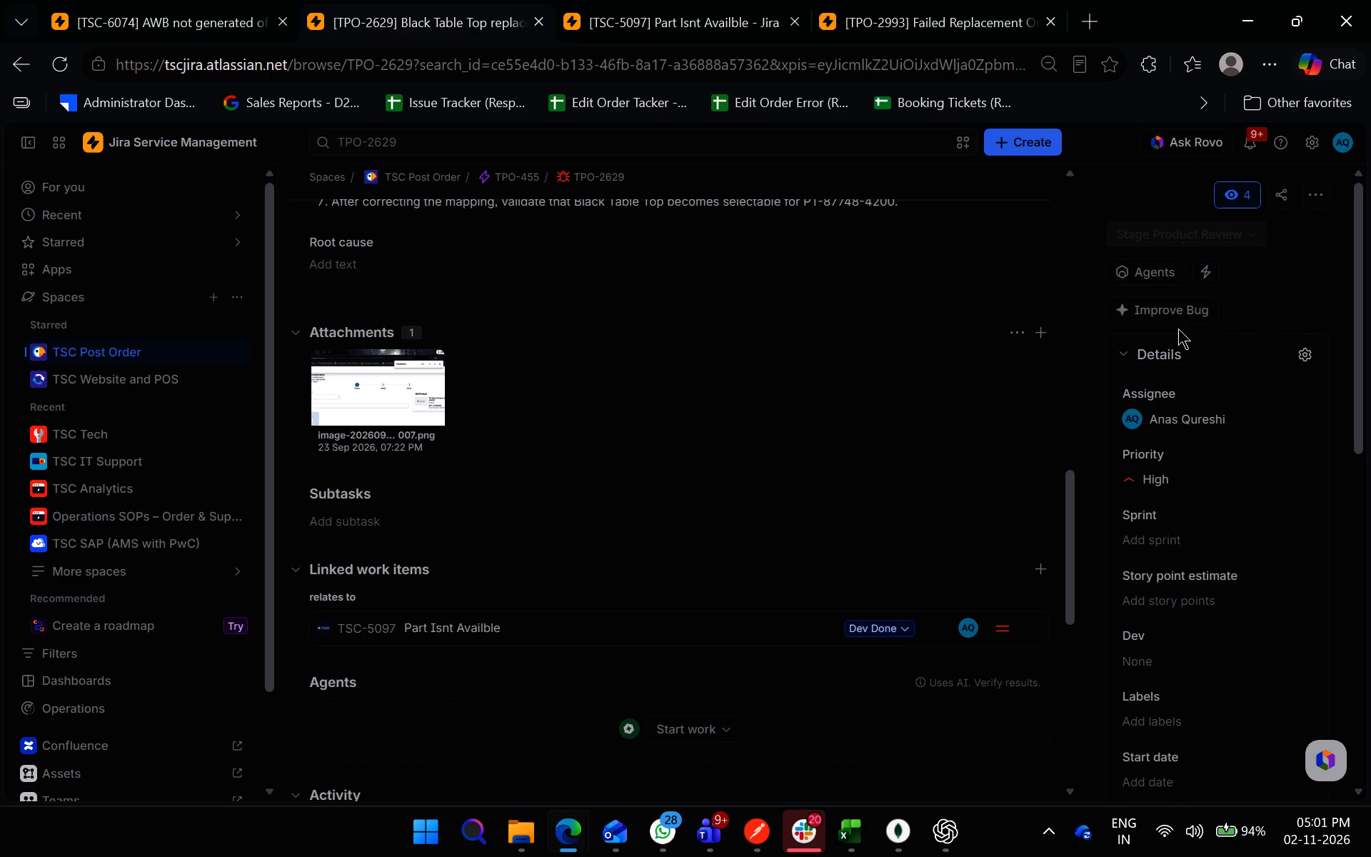
Advance the status of TPO-2629 through Ready To Deploy and QA on Prod Server to Production Product Review.
{"action": "left_click", "coordinate": [1185, 244]}
{"action": "left_click", "coordinate": [1185, 279]}
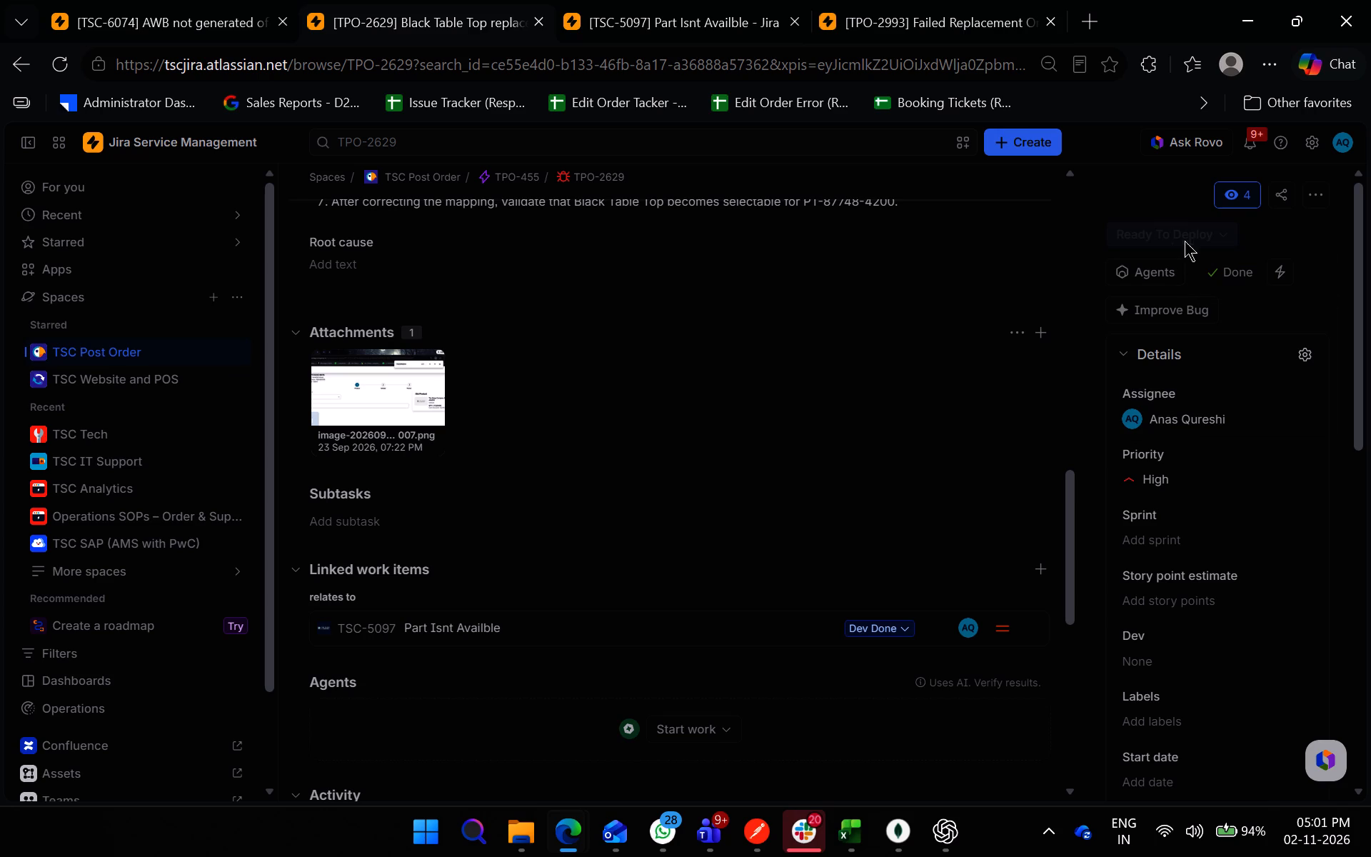
{"action": "left_click", "coordinate": [1185, 233]}
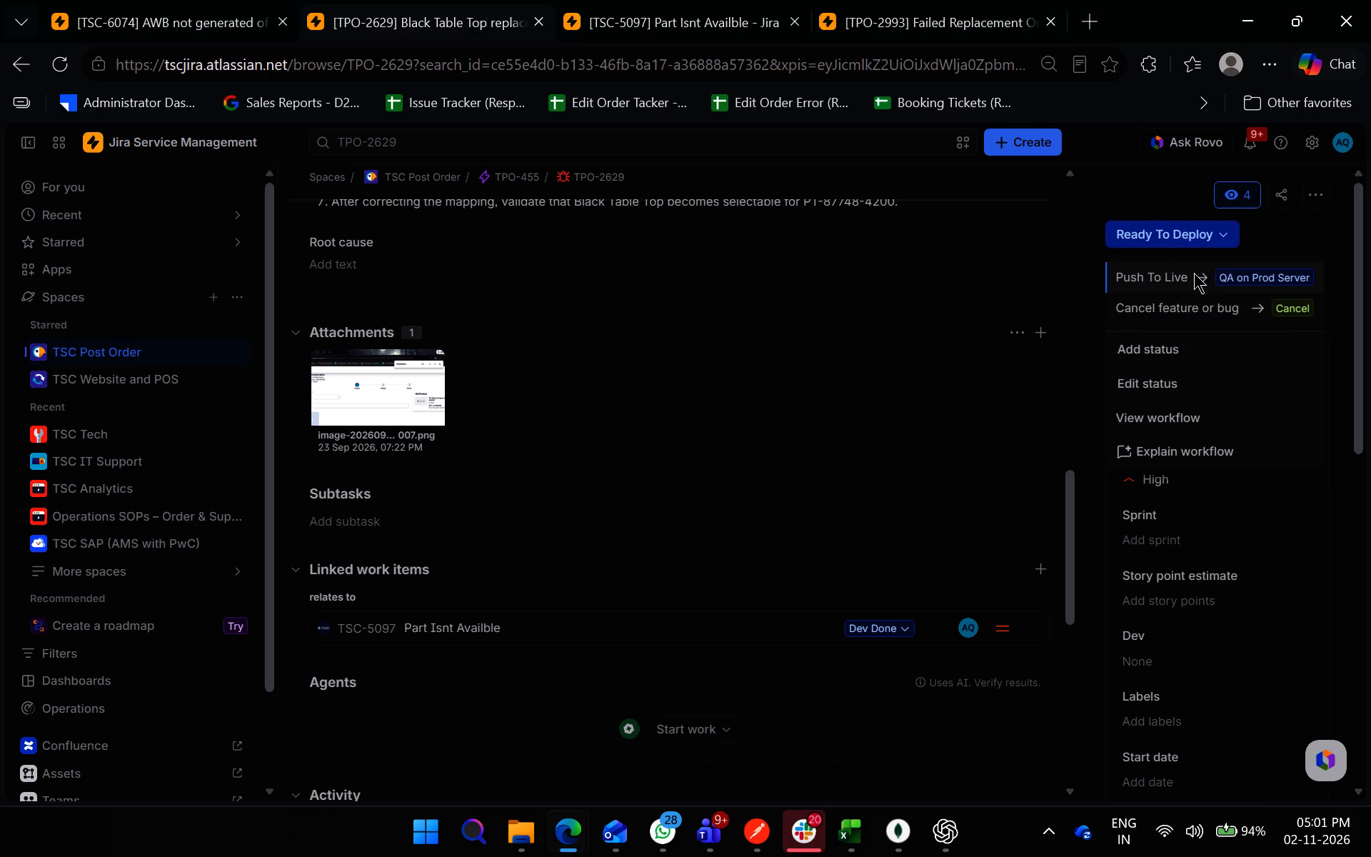
{"action": "left_click", "coordinate": [1194, 273]}
{"action": "left_click", "coordinate": [1177, 232]}
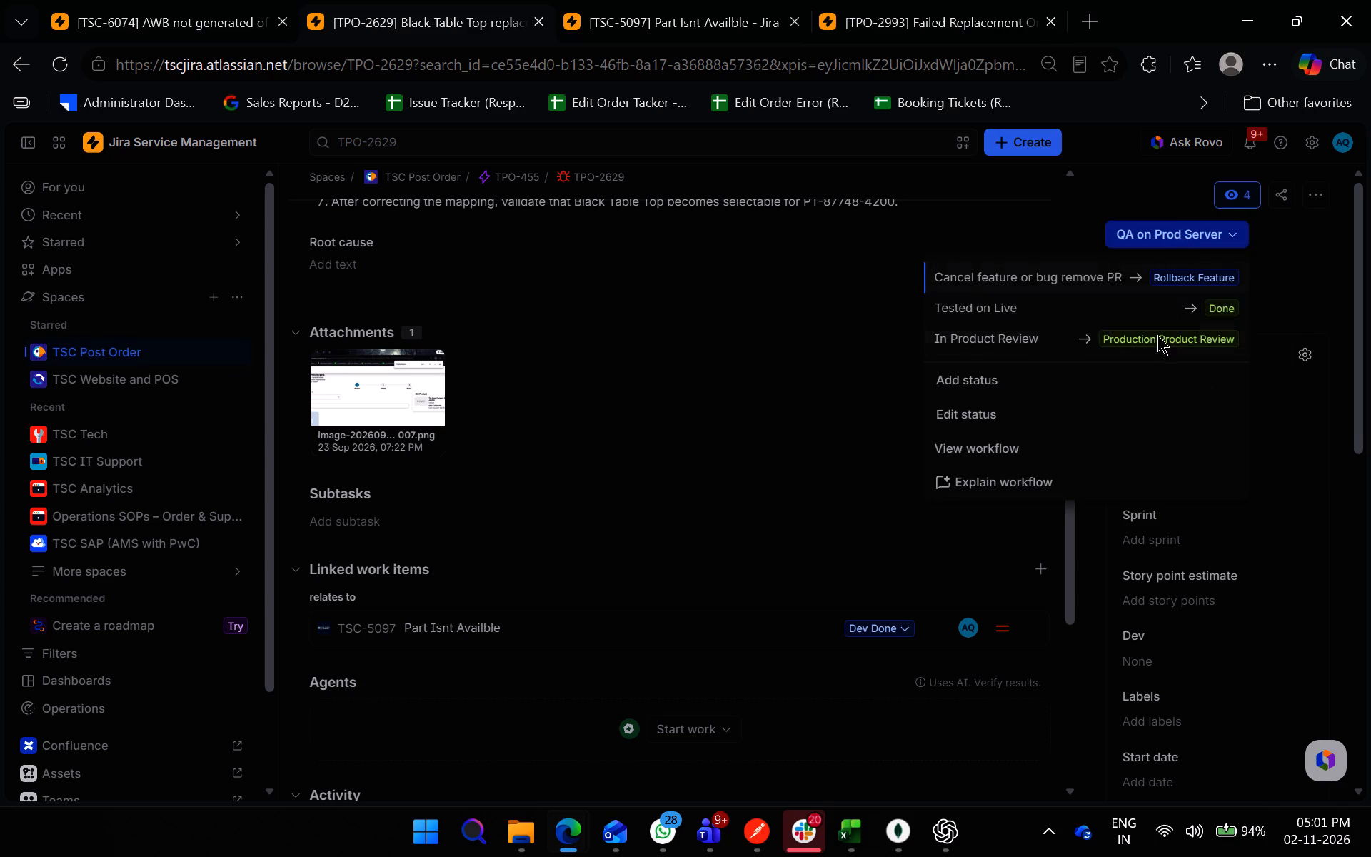
{"action": "left_click", "coordinate": [1157, 335]}
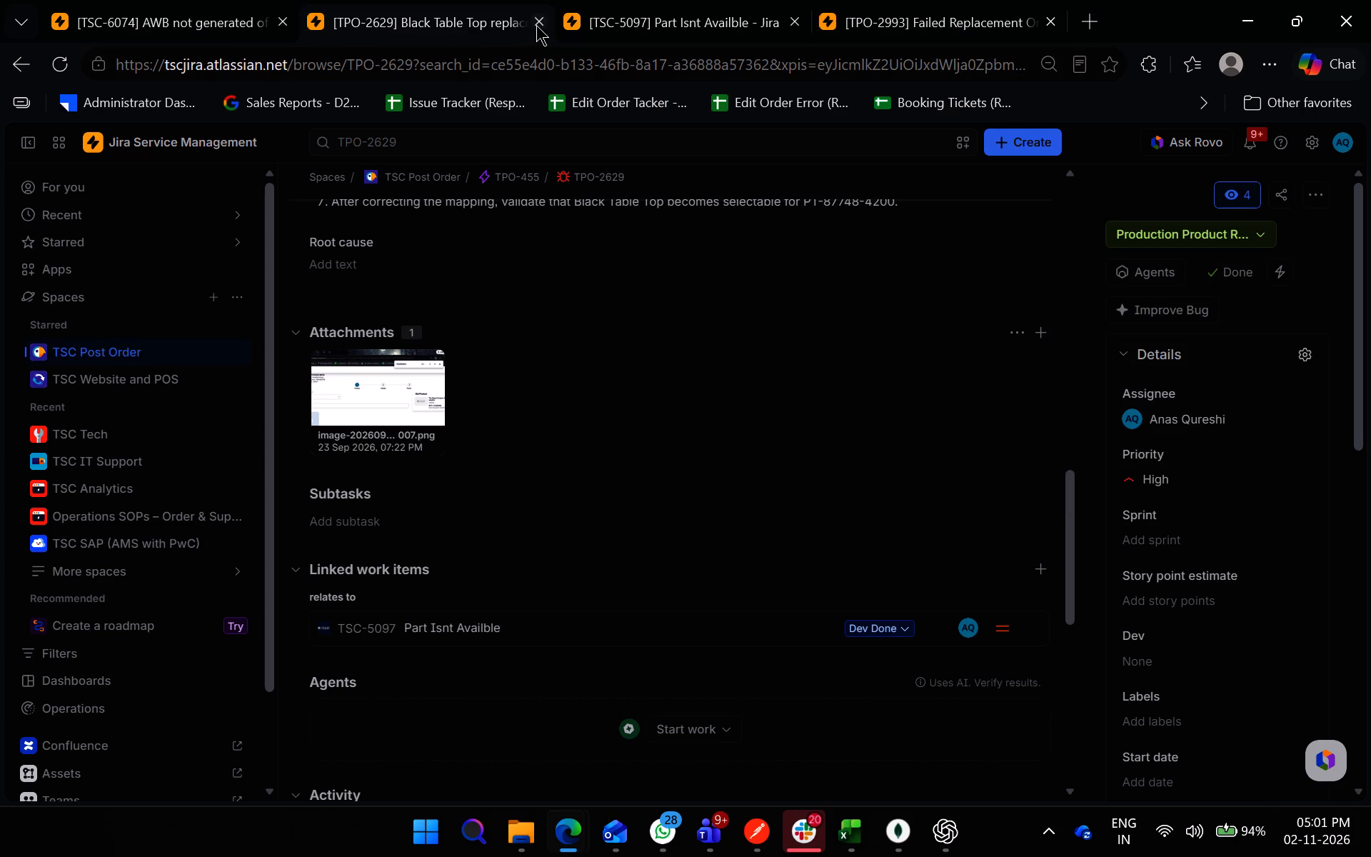
Close the TPO-2629 ticket and review the request form, comments and linked work item of TSC-5097.
{"action": "left_click", "coordinate": [536, 25]}
{"action": "scroll", "coordinate": [770, 556], "scroll_direction": "up", "scroll_amount": 6}
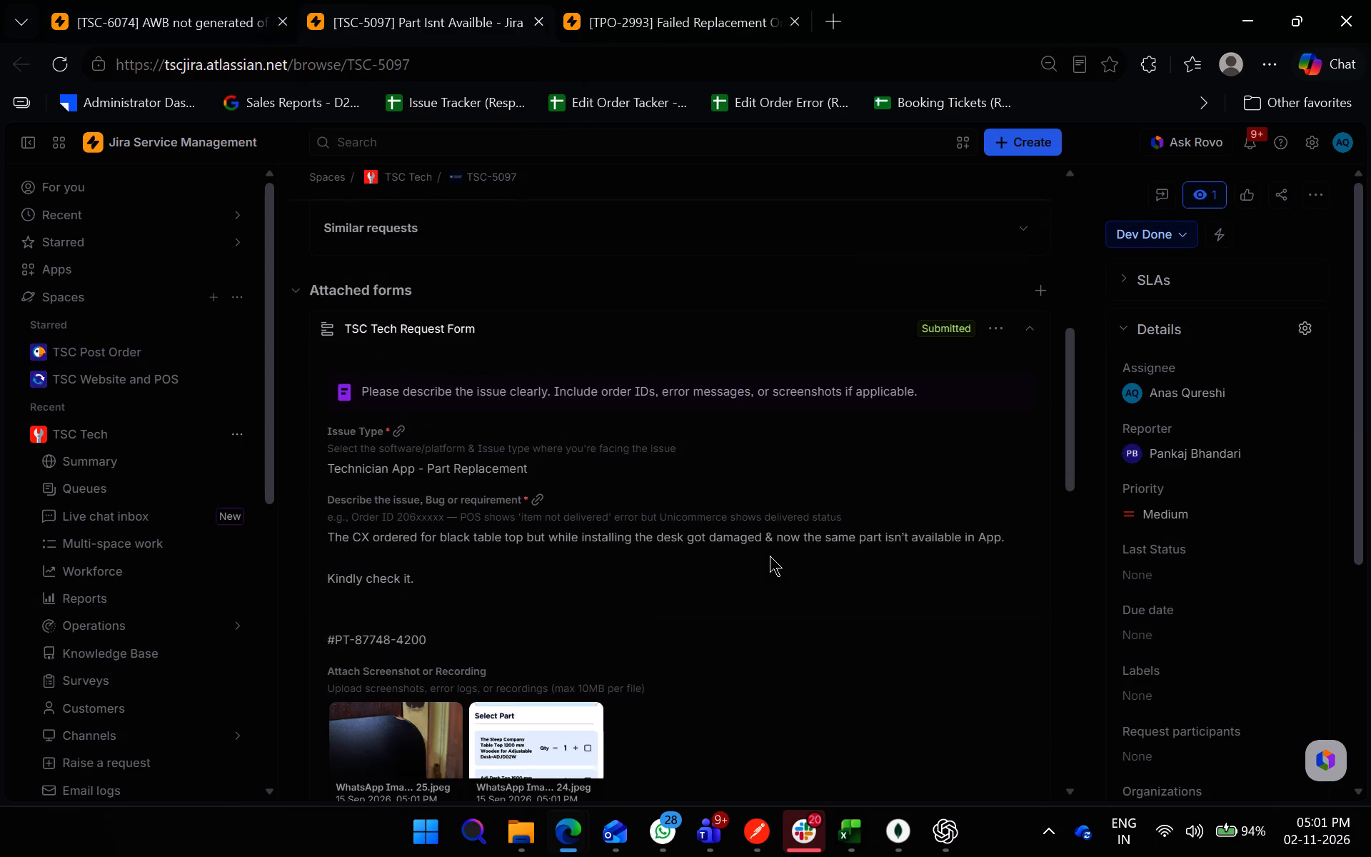
{"action": "scroll", "coordinate": [784, 579], "scroll_direction": "down", "scroll_amount": 7}
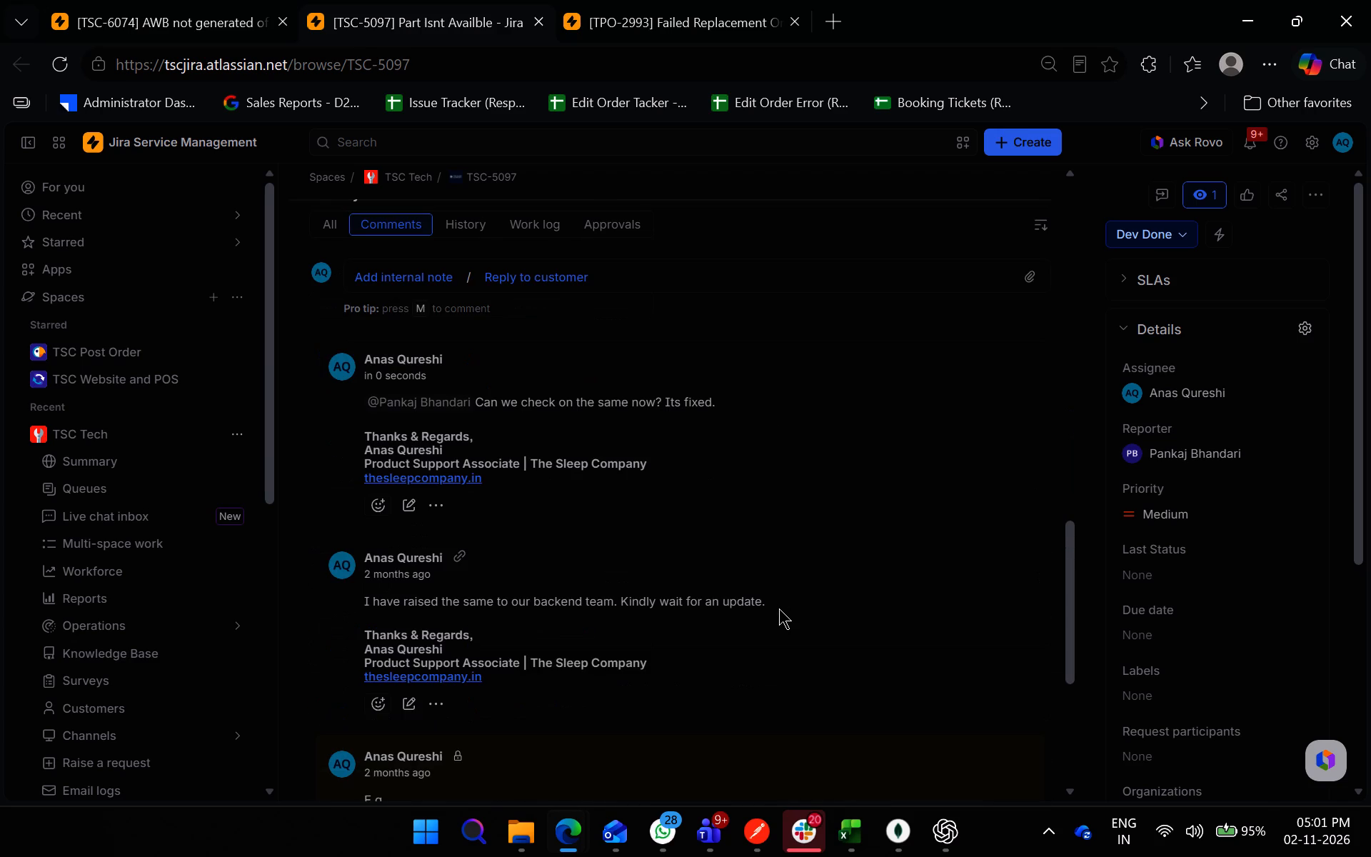
{"action": "scroll", "coordinate": [779, 608], "scroll_direction": "up", "scroll_amount": 1}
{"action": "scroll", "coordinate": [592, 324], "scroll_direction": "up", "scroll_amount": 2}
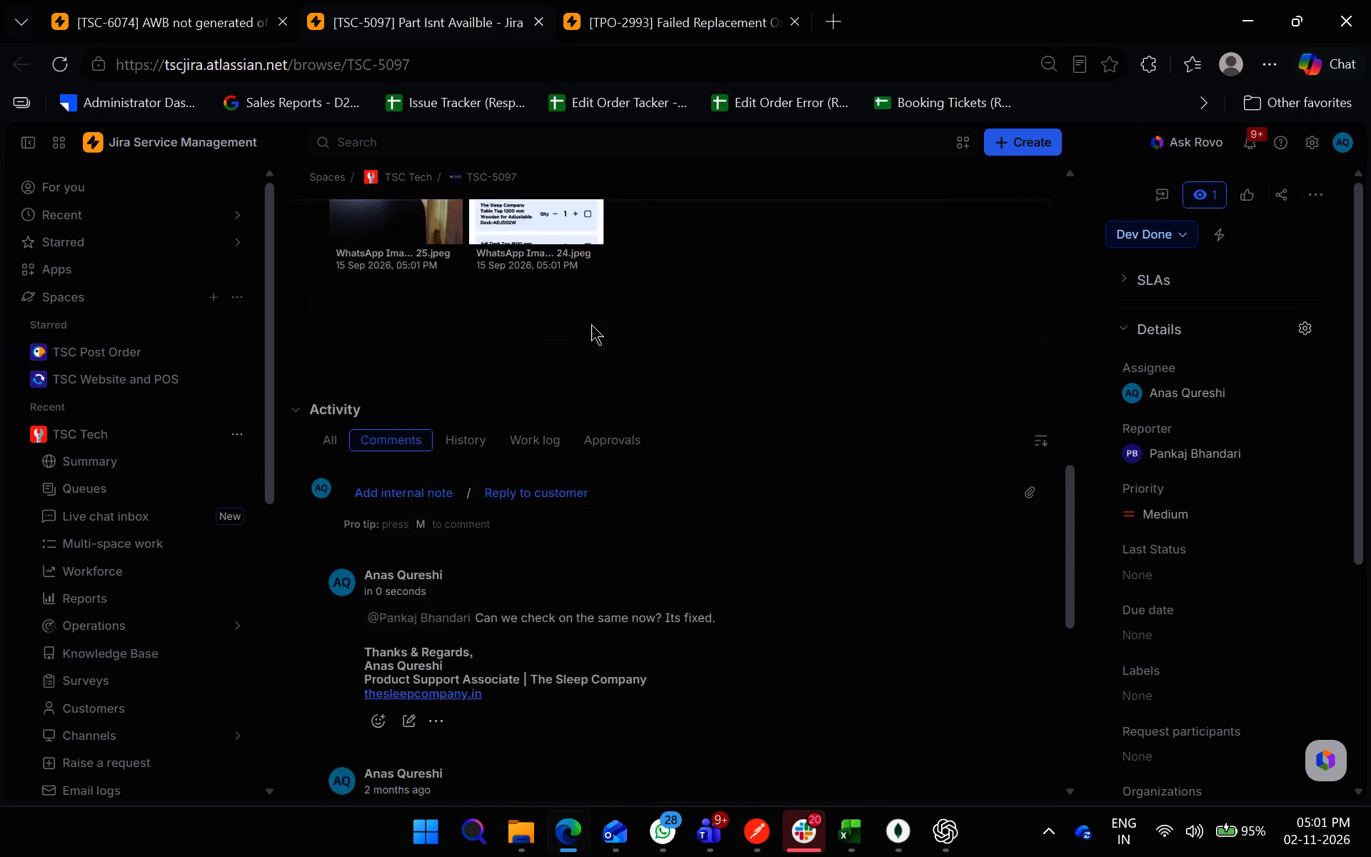
{"action": "scroll", "coordinate": [591, 324], "scroll_direction": "up", "scroll_amount": 5}
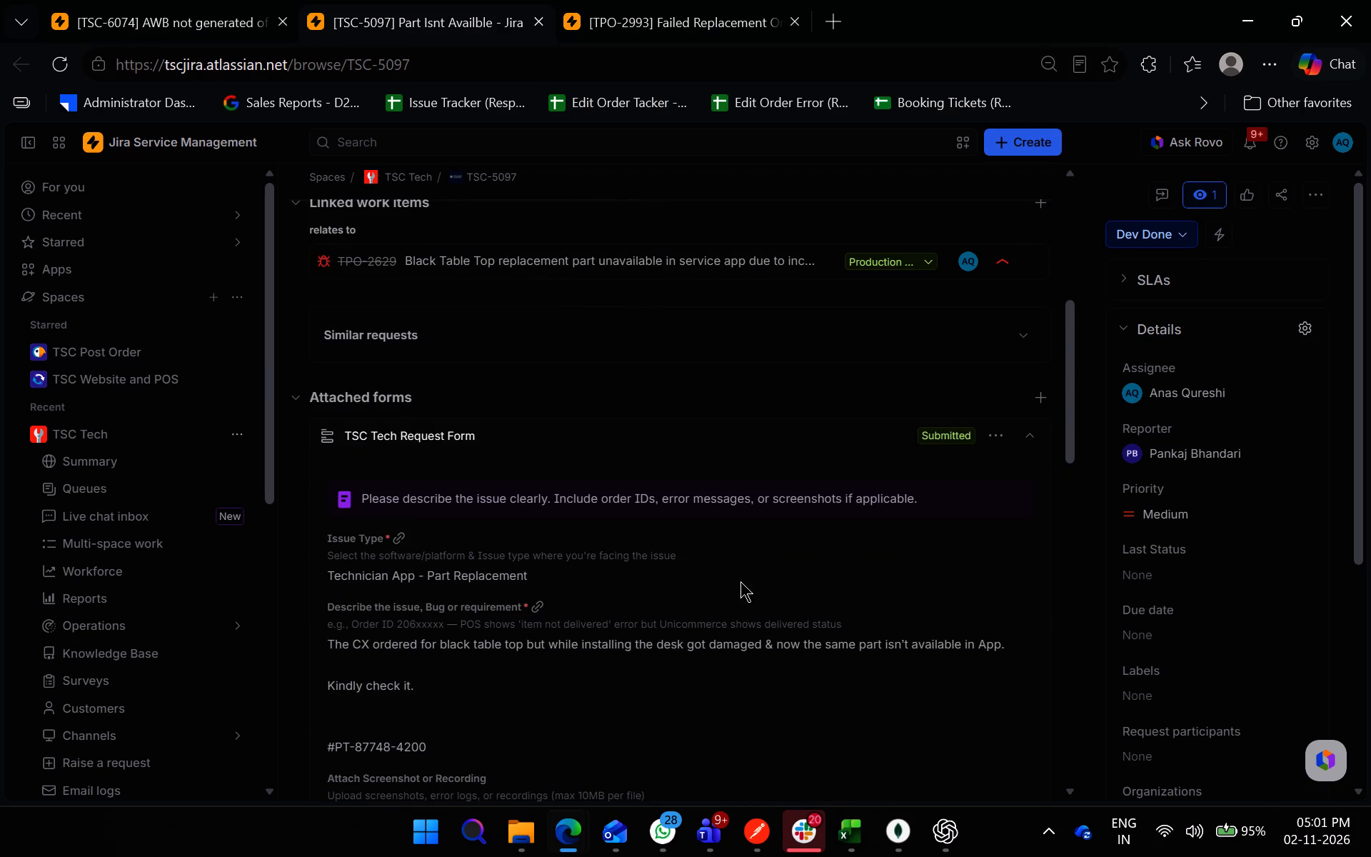
Copy the issue key TPO-2684 from the Excel sheet, open that ticket in Jira and review its description and comments.
{"action": "left_click", "coordinate": [847, 838]}
{"action": "key", "text": "Down"}
{"action": "key", "text": "ctrl+c"}
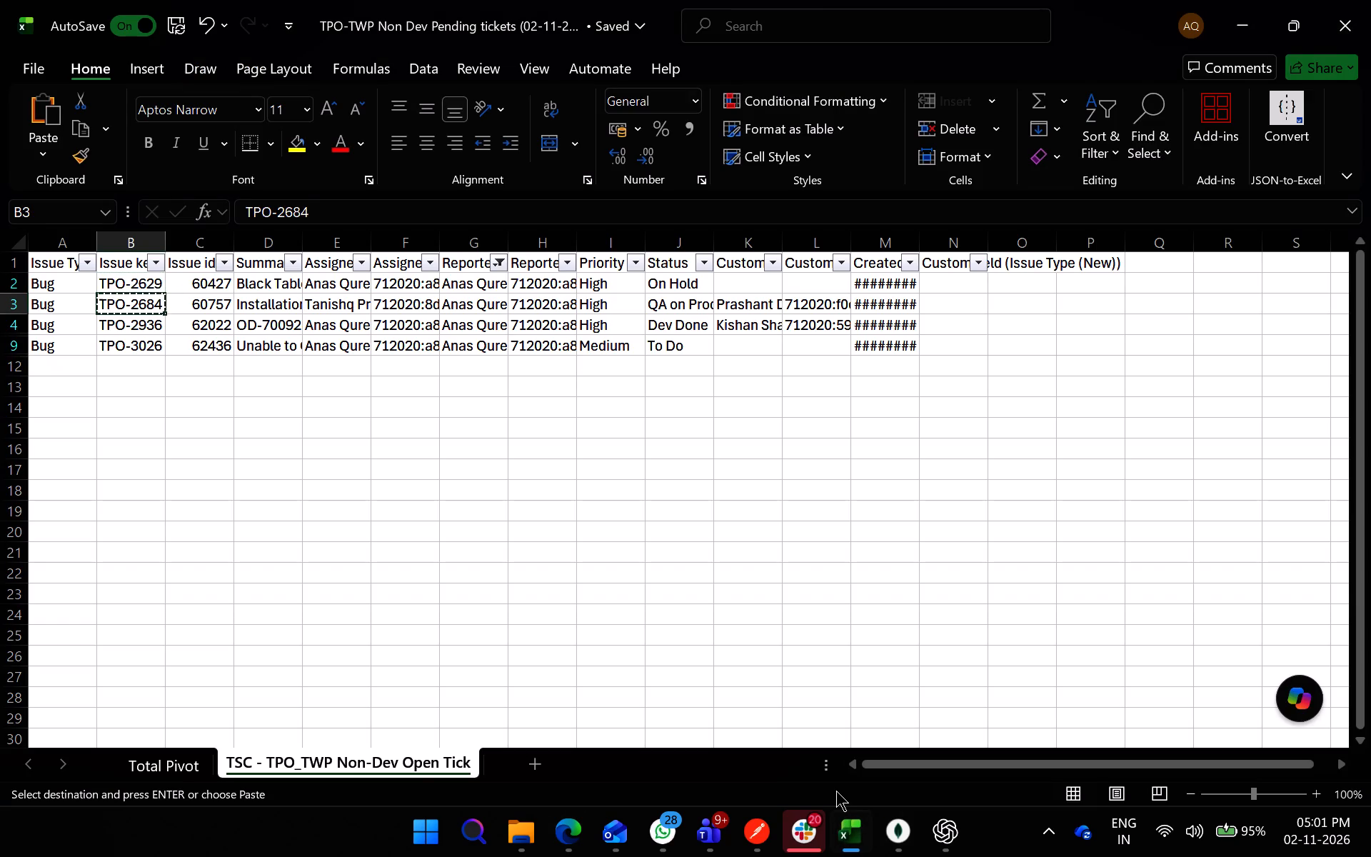
{"action": "key", "text": "alt+Tab"}
{"action": "left_click", "coordinate": [582, 149]}
{"action": "key", "text": "ctrl+v"}
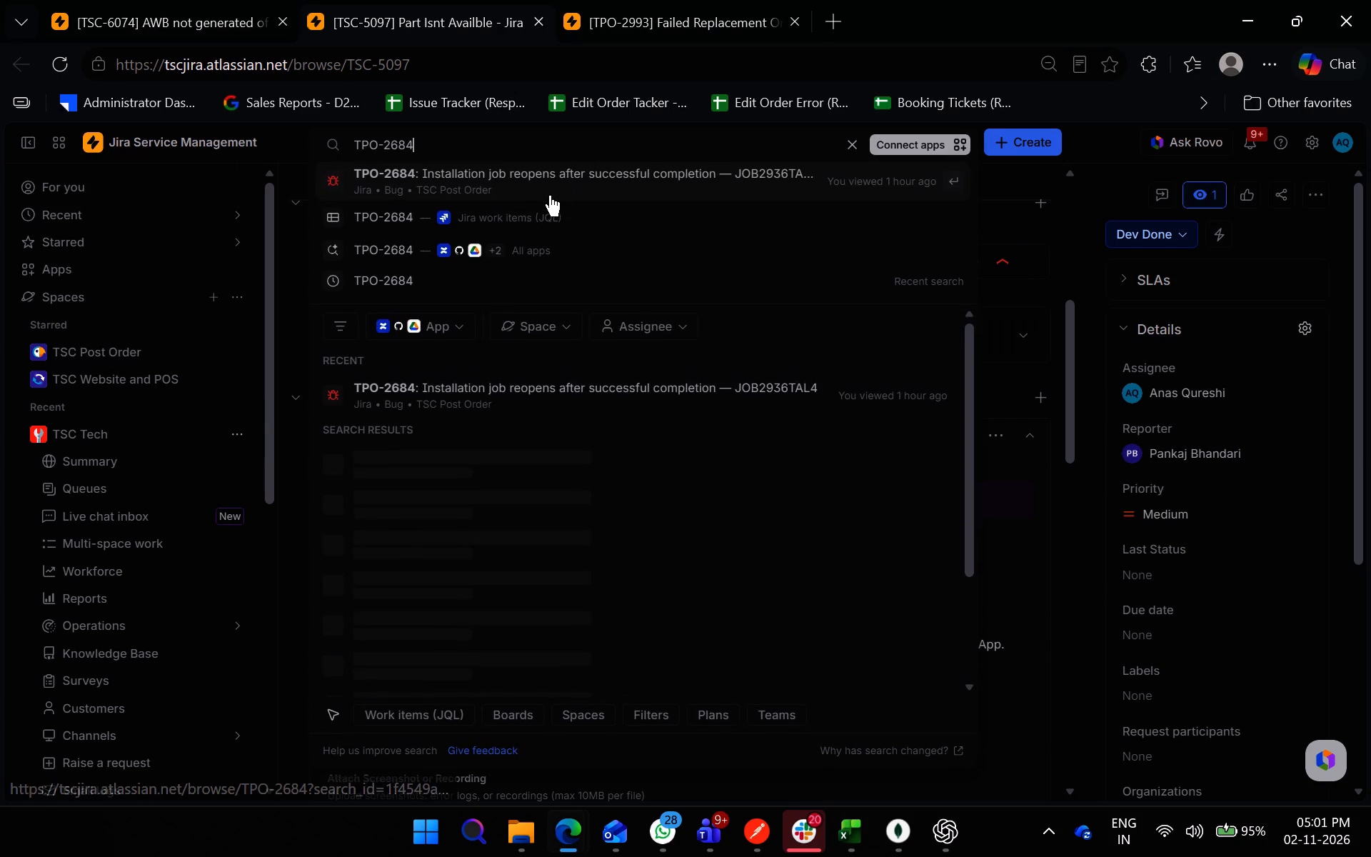
{"action": "left_click", "coordinate": [549, 193]}
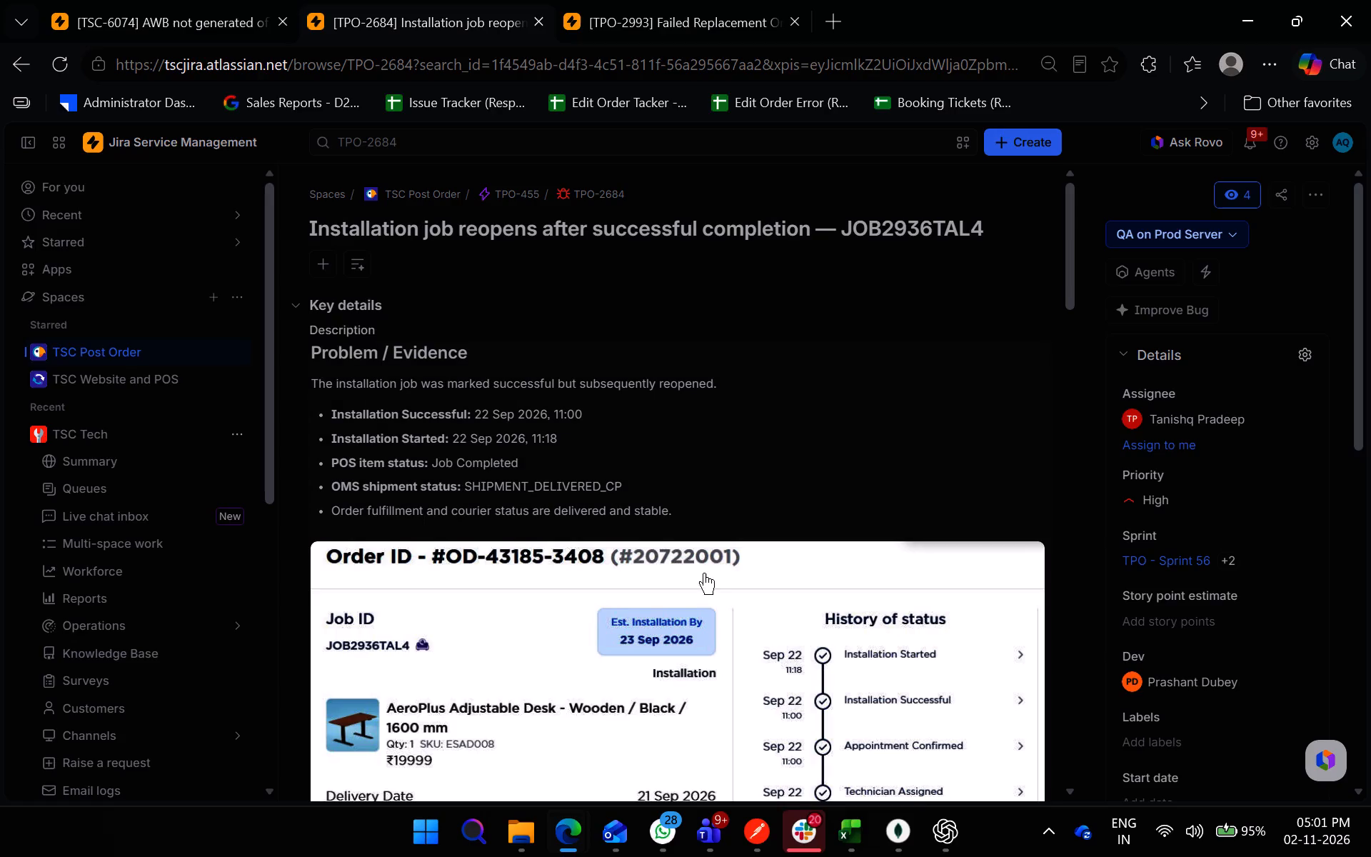
{"action": "scroll", "coordinate": [695, 585], "scroll_direction": "down", "scroll_amount": 6}
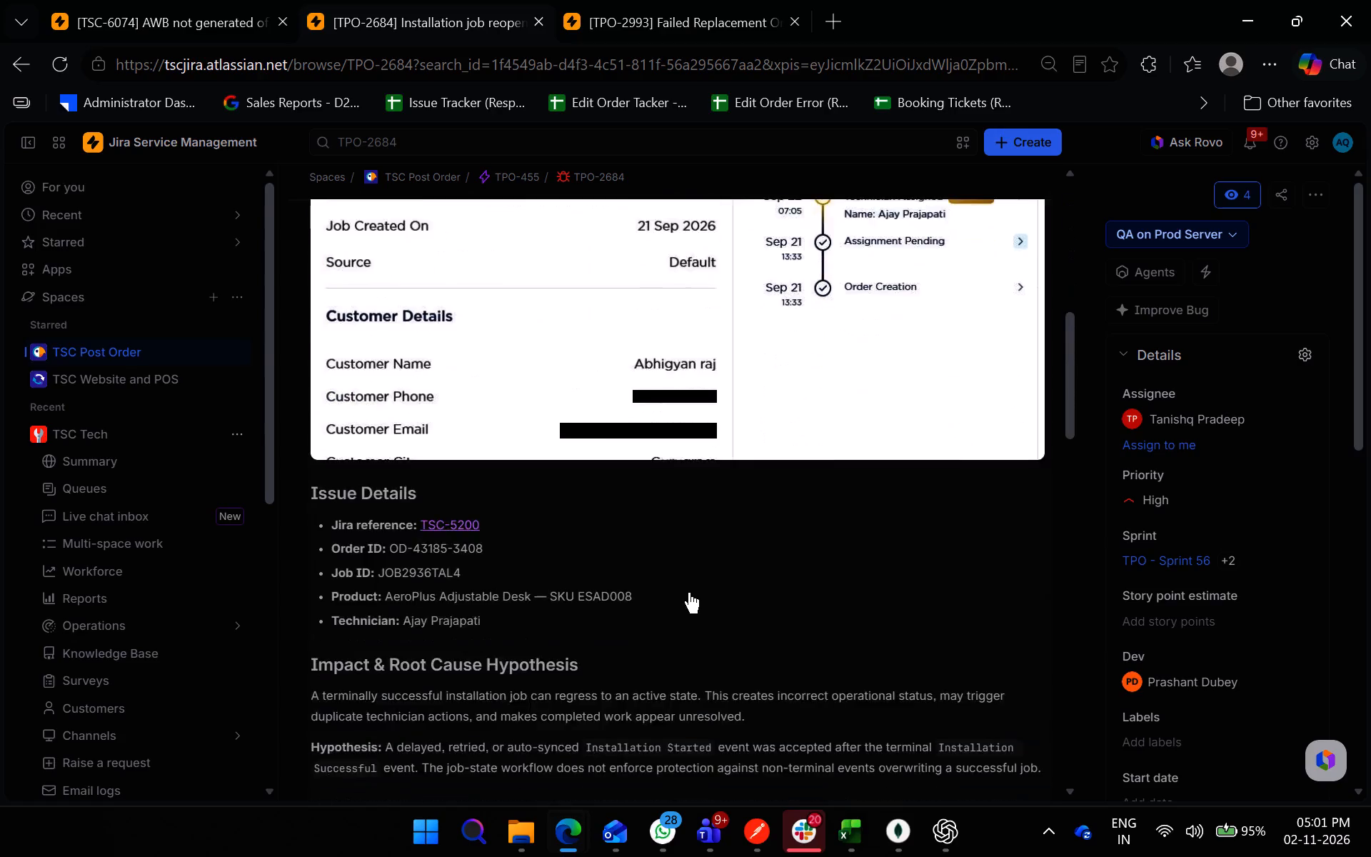
{"action": "scroll", "coordinate": [688, 594], "scroll_direction": "down", "scroll_amount": 14}
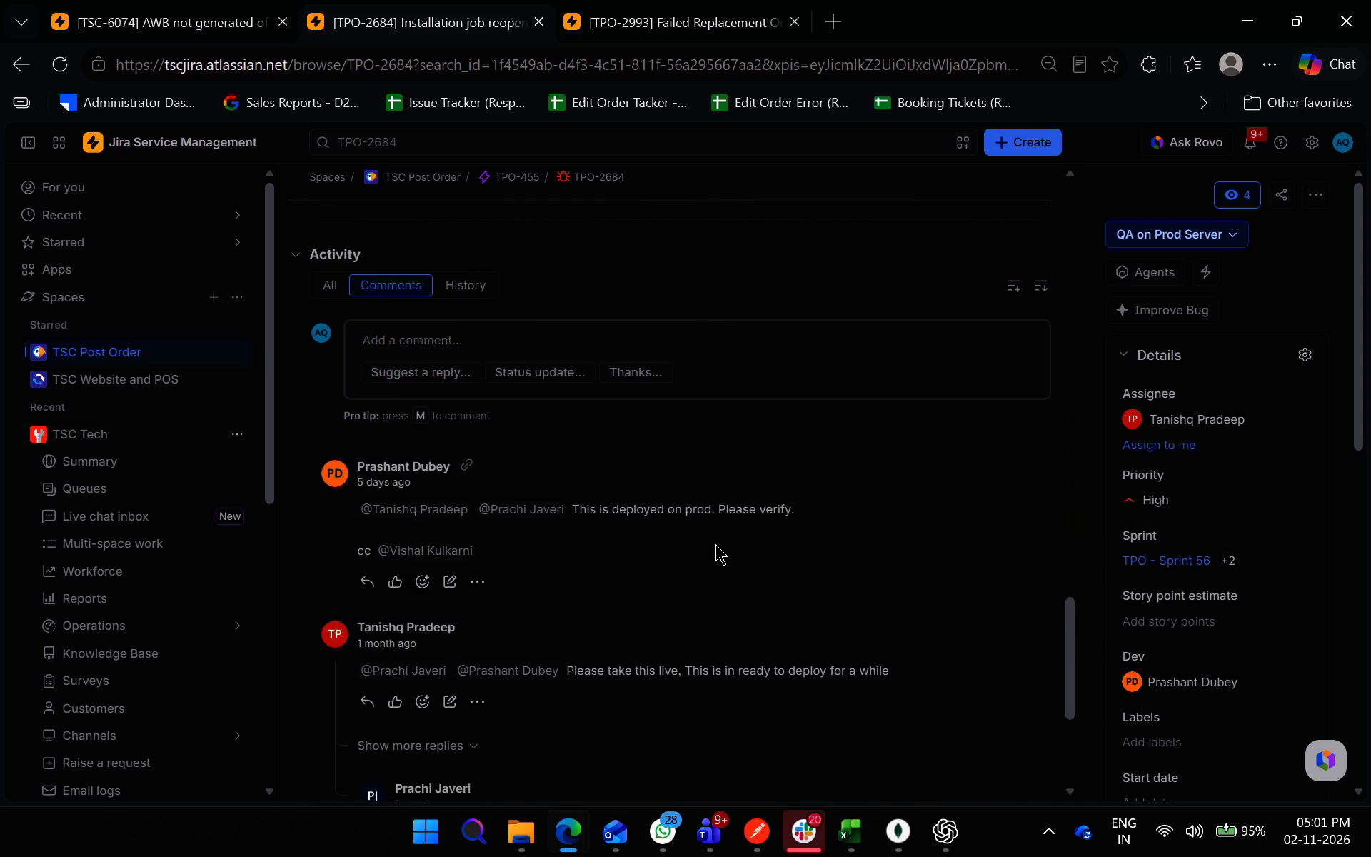
Copy the next issue key, TPO-2936, from the Excel sheet and open that ticket in Jira.
{"action": "left_click", "coordinate": [844, 834]}
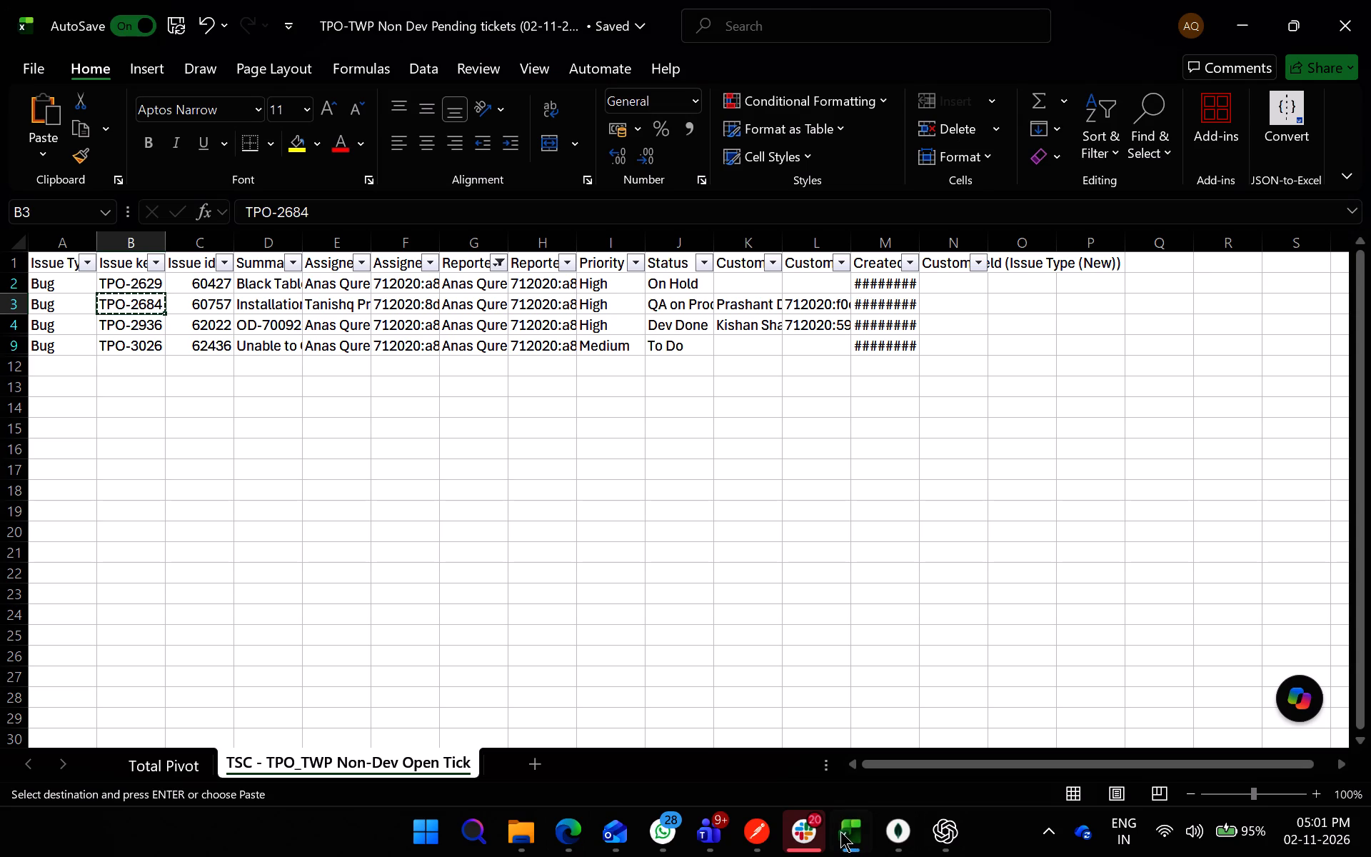
{"action": "key", "text": "Down"}
{"action": "key", "text": "ctrl+c"}
{"action": "key", "text": "alt+Tab"}
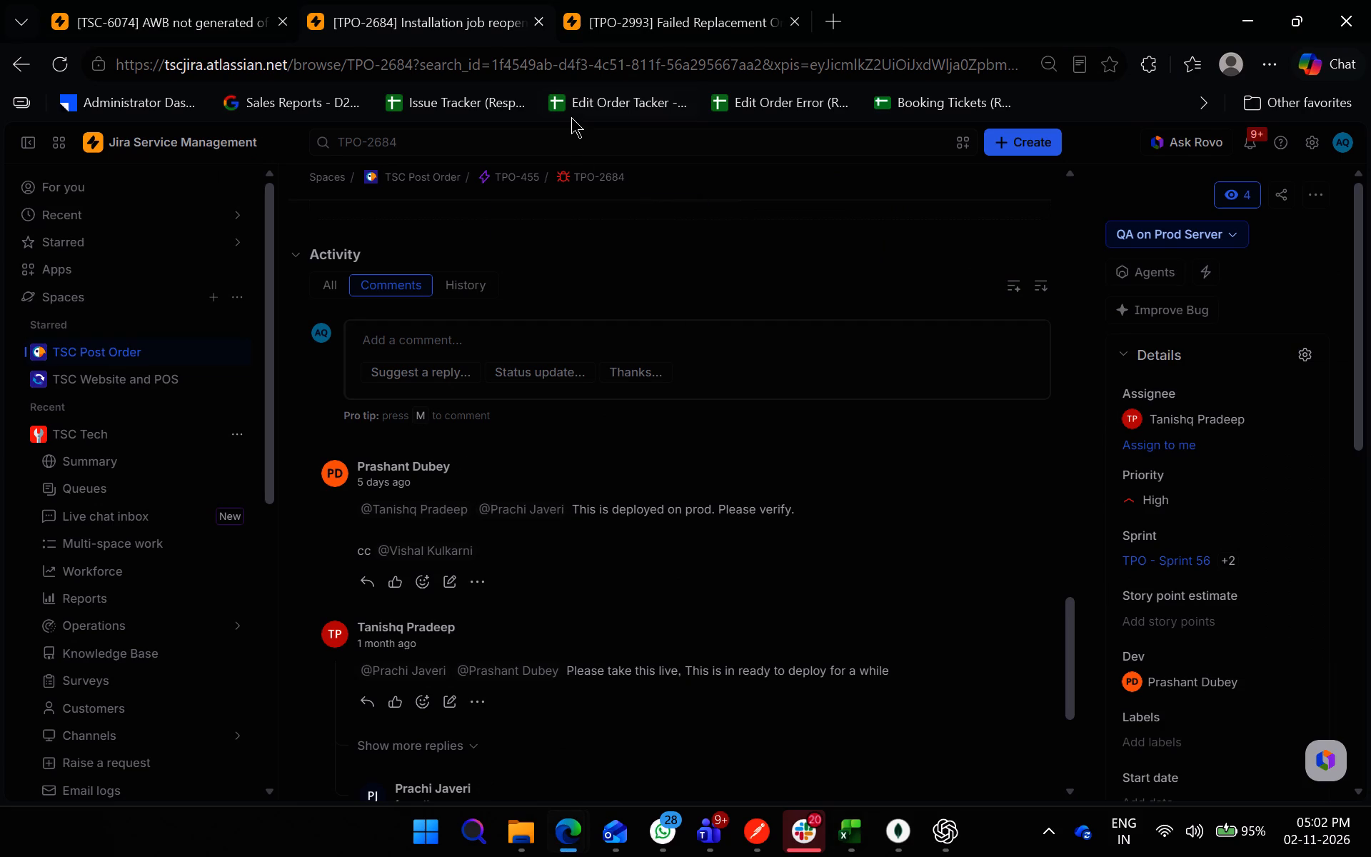
{"action": "left_click", "coordinate": [588, 138]}
{"action": "key", "text": "ctrl+a"}
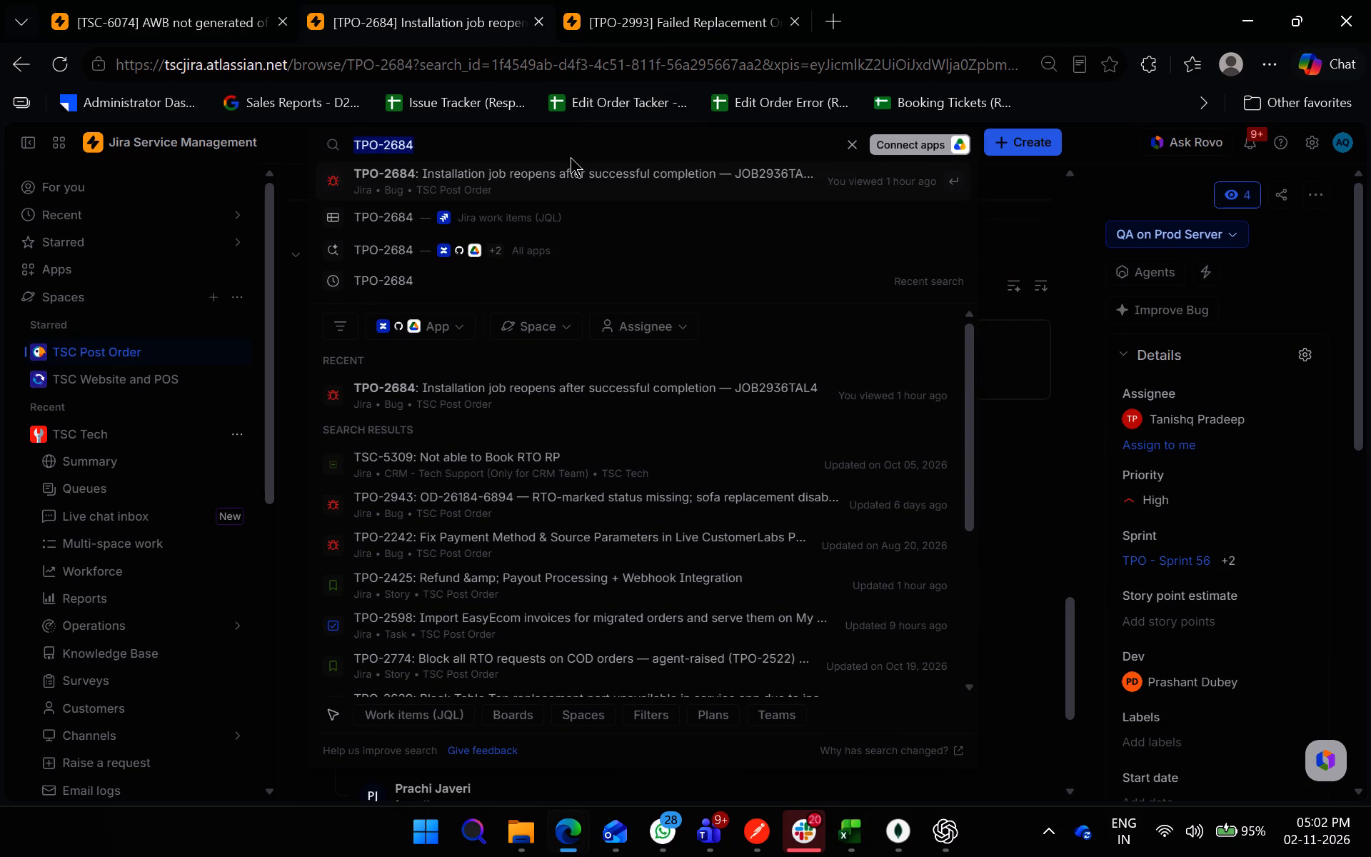
{"action": "key", "text": "ctrl+v"}
{"action": "left_click", "coordinate": [559, 183]}
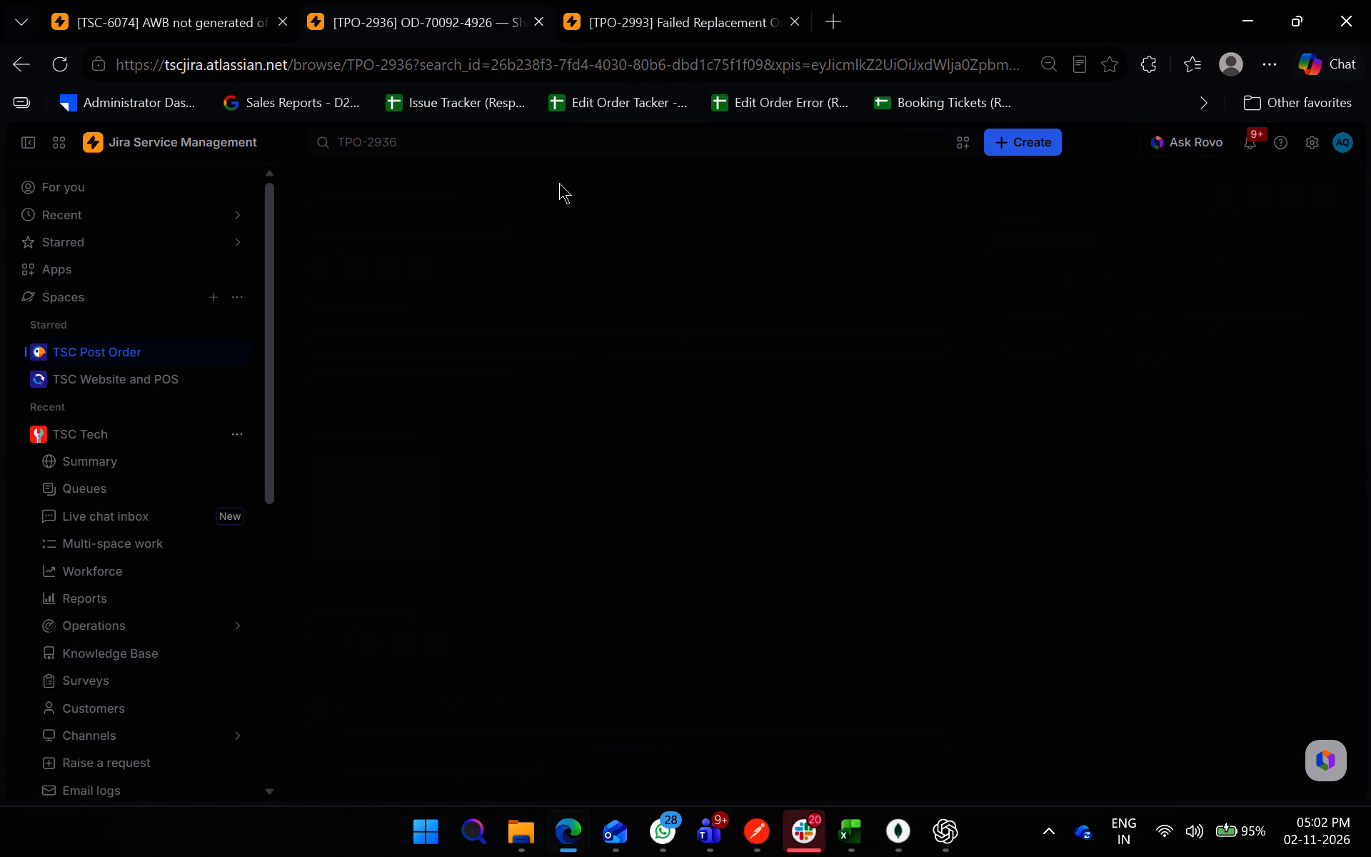
Read the comments on TPO-2936, examining the root cause, resolution, pending items and permanent fix.
{"action": "scroll", "coordinate": [623, 458], "scroll_direction": "down", "scroll_amount": 19}
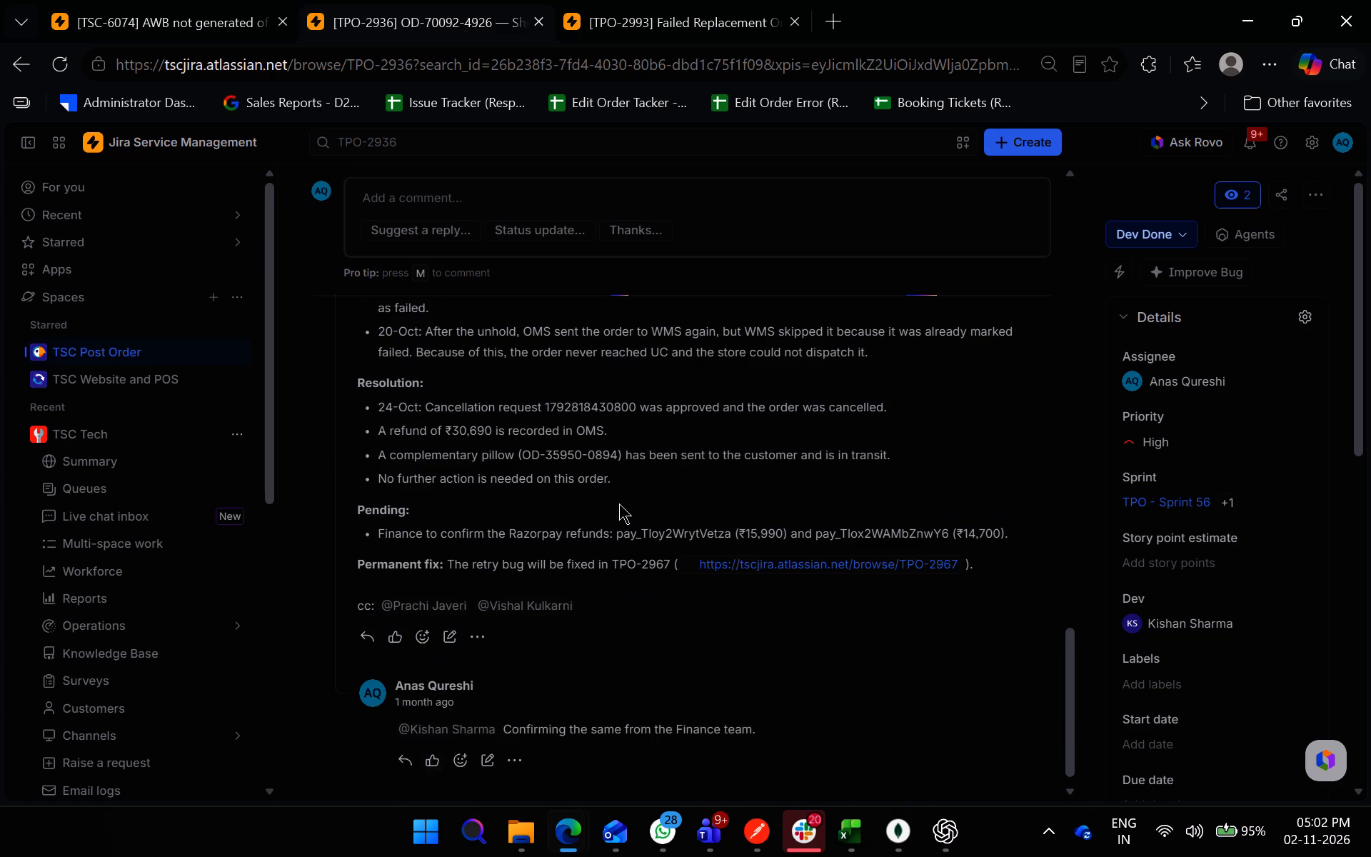
{"action": "scroll", "coordinate": [619, 503], "scroll_direction": "up", "scroll_amount": 3}
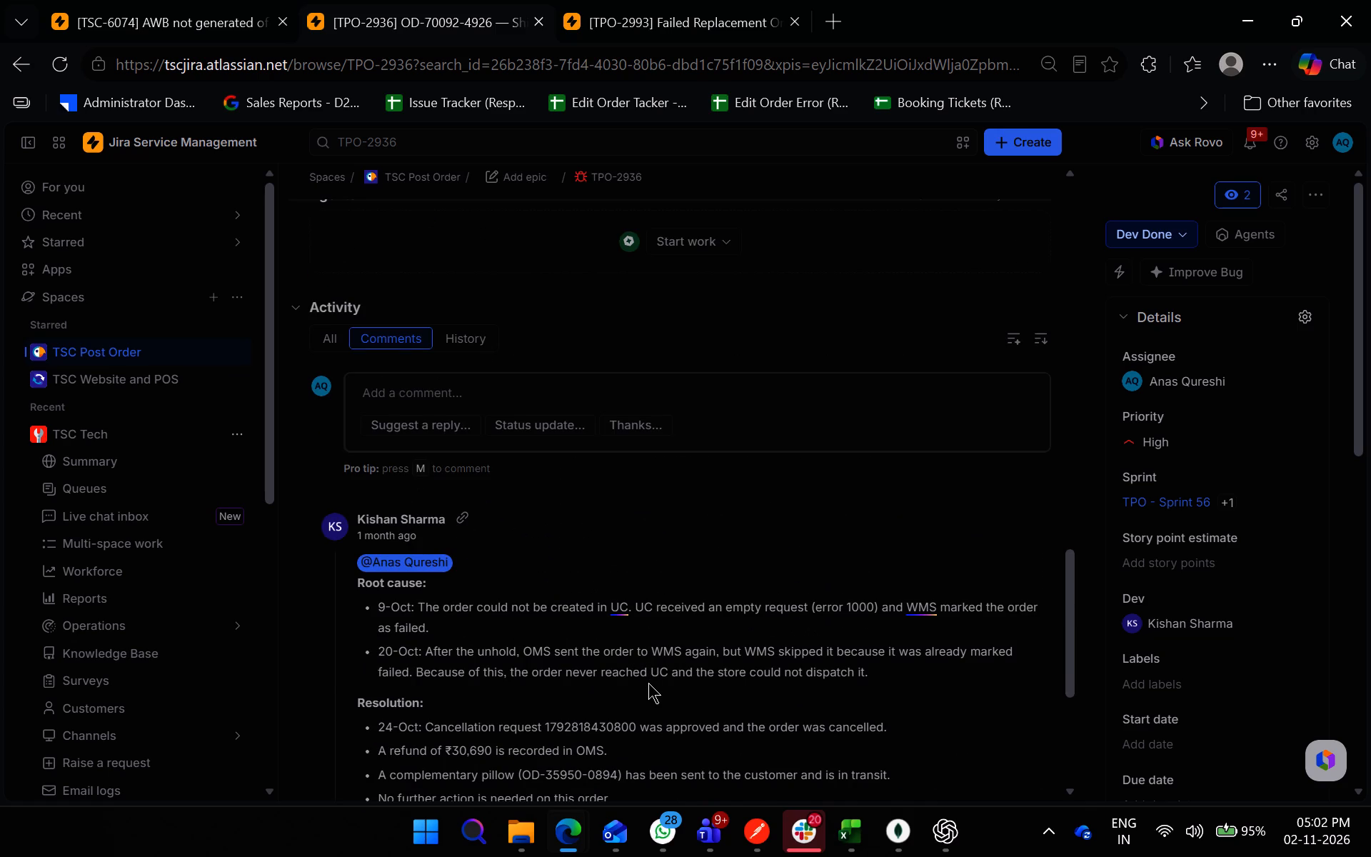
{"action": "scroll", "coordinate": [648, 683], "scroll_direction": "down", "scroll_amount": 5}
{"action": "scroll", "coordinate": [635, 671], "scroll_direction": "up", "scroll_amount": 3}
{"action": "scroll", "coordinate": [635, 671], "scroll_direction": "down", "scroll_amount": 4}
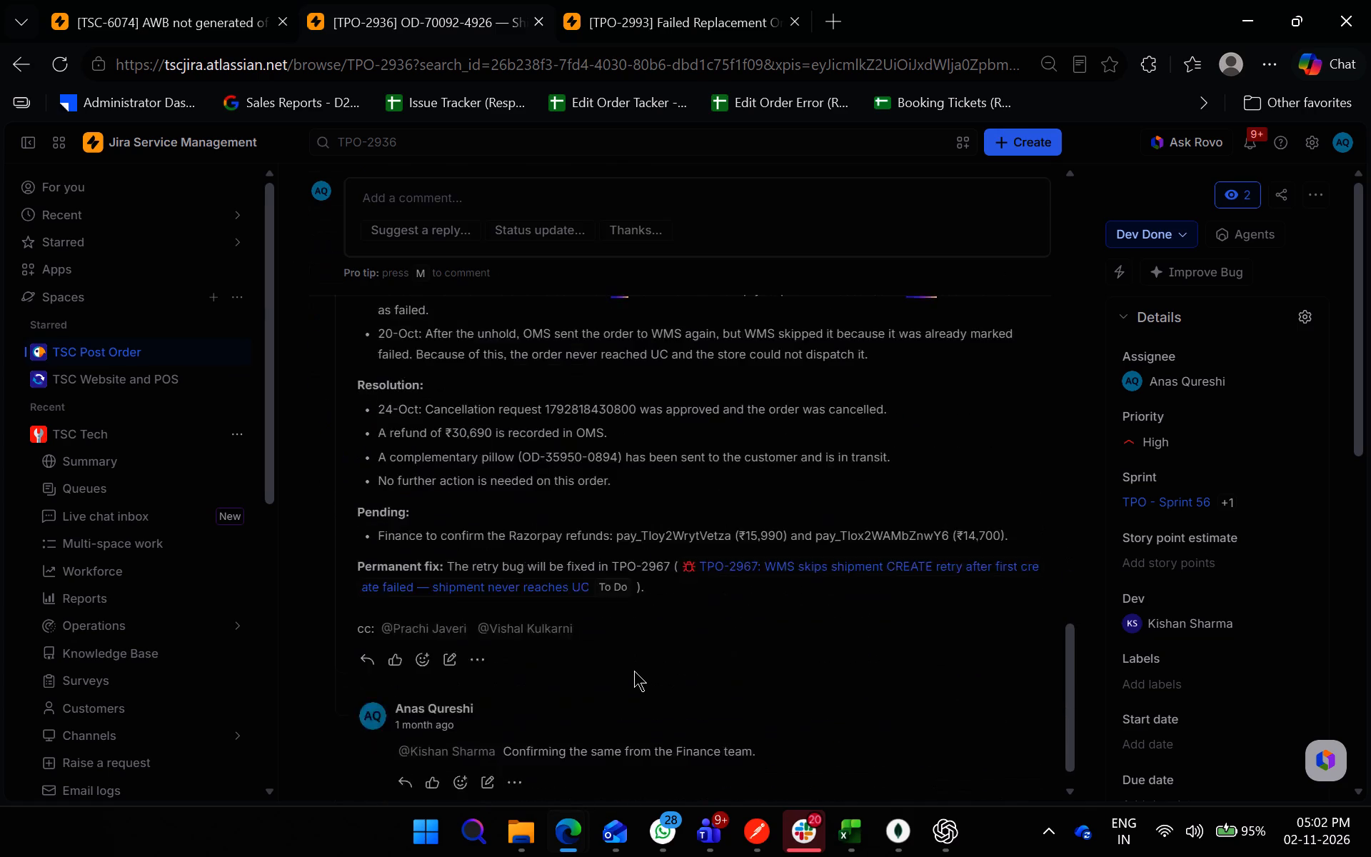
{"action": "scroll", "coordinate": [772, 728], "scroll_direction": "up", "scroll_amount": 2}
{"action": "scroll", "coordinate": [772, 749], "scroll_direction": "down", "scroll_amount": 4}
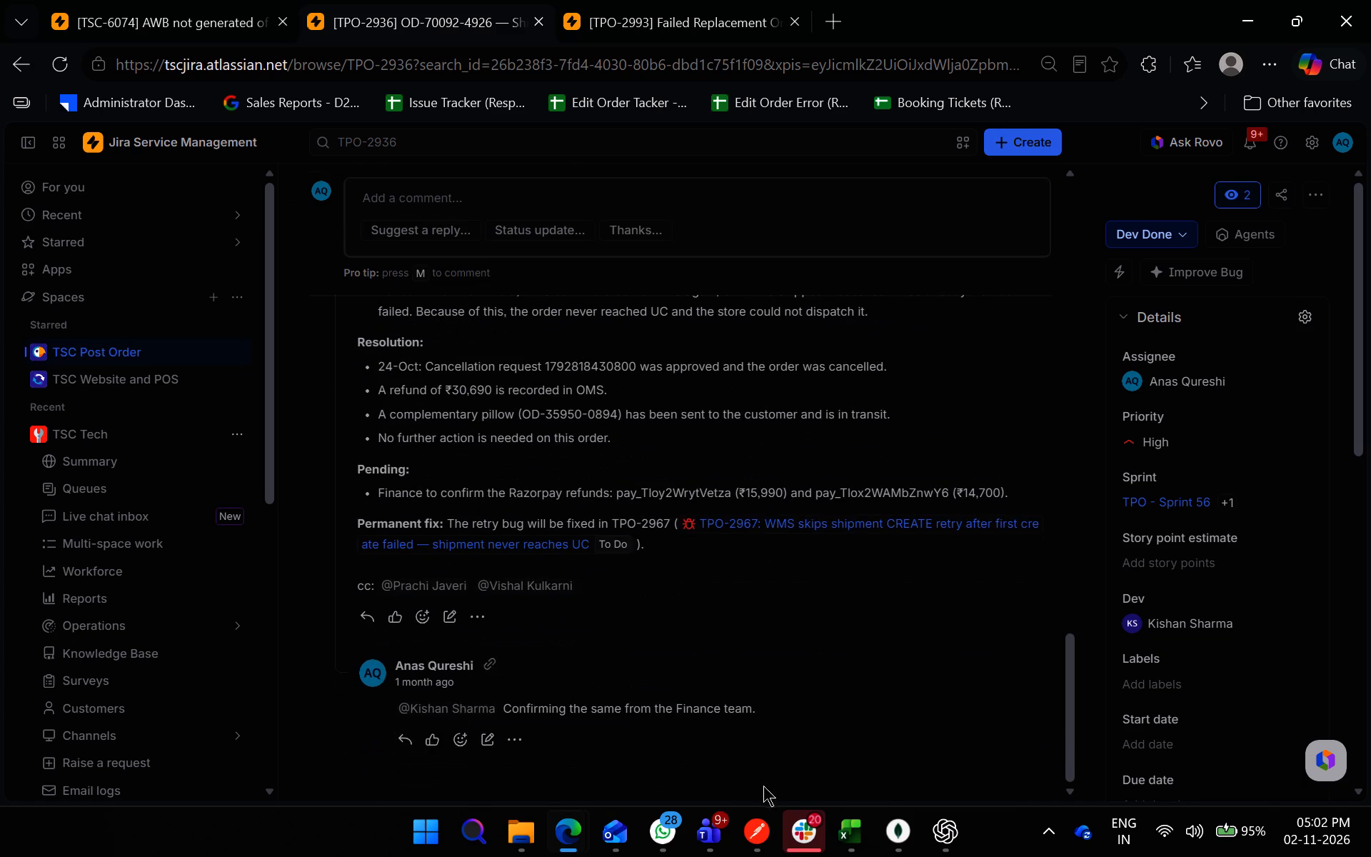
{"action": "scroll", "coordinate": [908, 666], "scroll_direction": "up", "scroll_amount": 3}
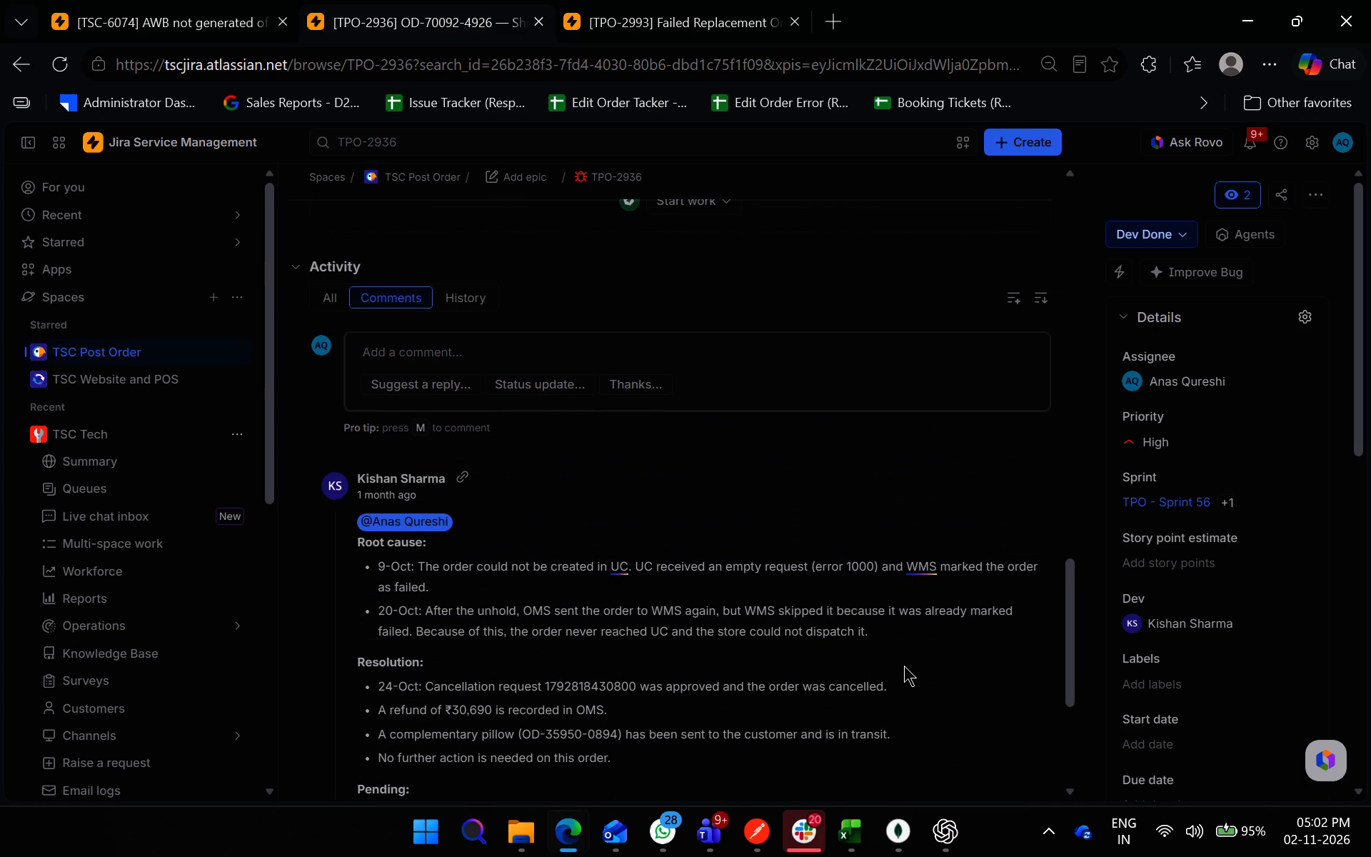
{"action": "scroll", "coordinate": [871, 668], "scroll_direction": "down", "scroll_amount": 3}
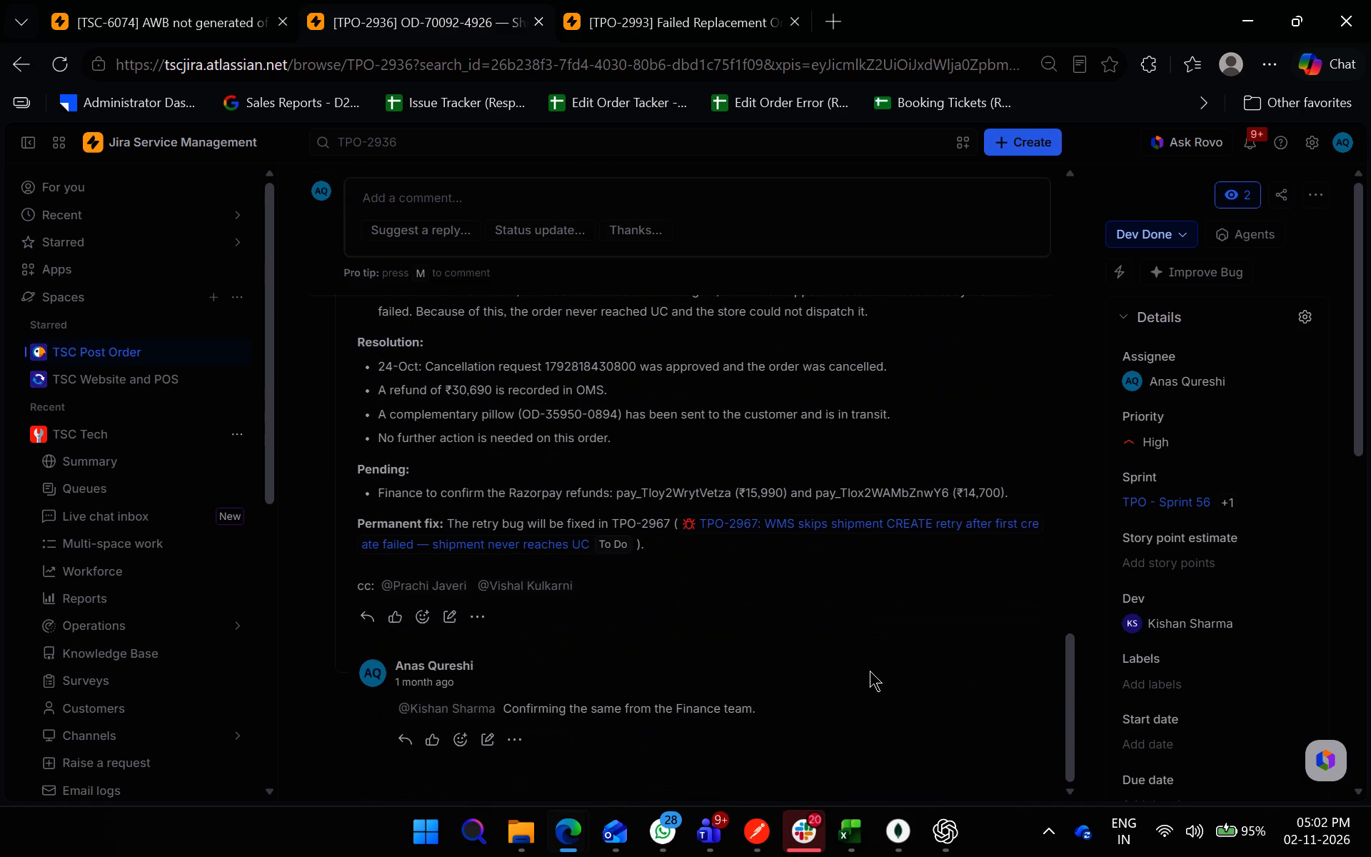
Open the linked work item TSC-5805 in a new tab and check its comments.
{"action": "scroll", "coordinate": [868, 671], "scroll_direction": "up", "scroll_amount": 7}
{"action": "right_click", "coordinate": [389, 531]}
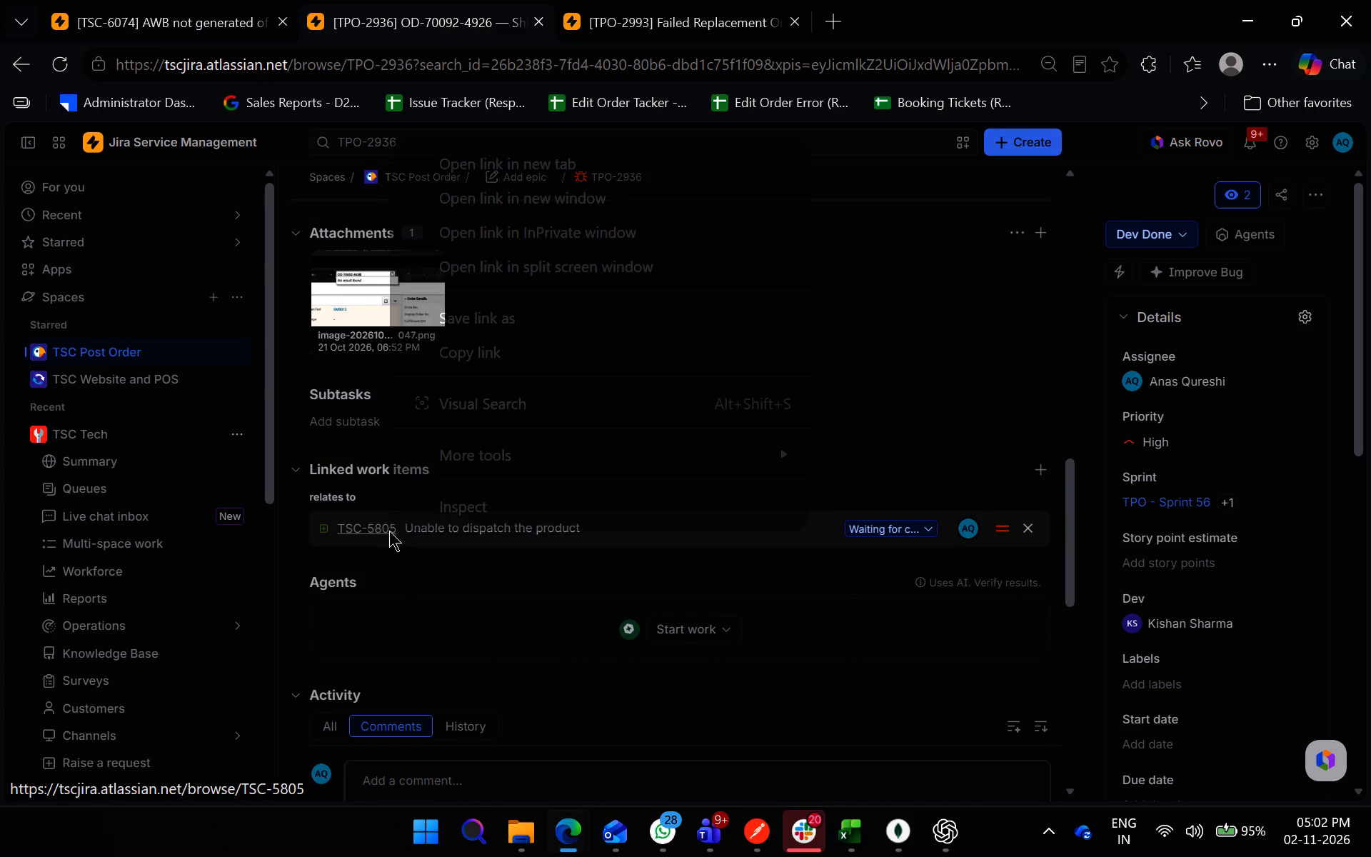
{"action": "left_click", "coordinate": [552, 154]}
{"action": "left_click", "coordinate": [652, 0]}
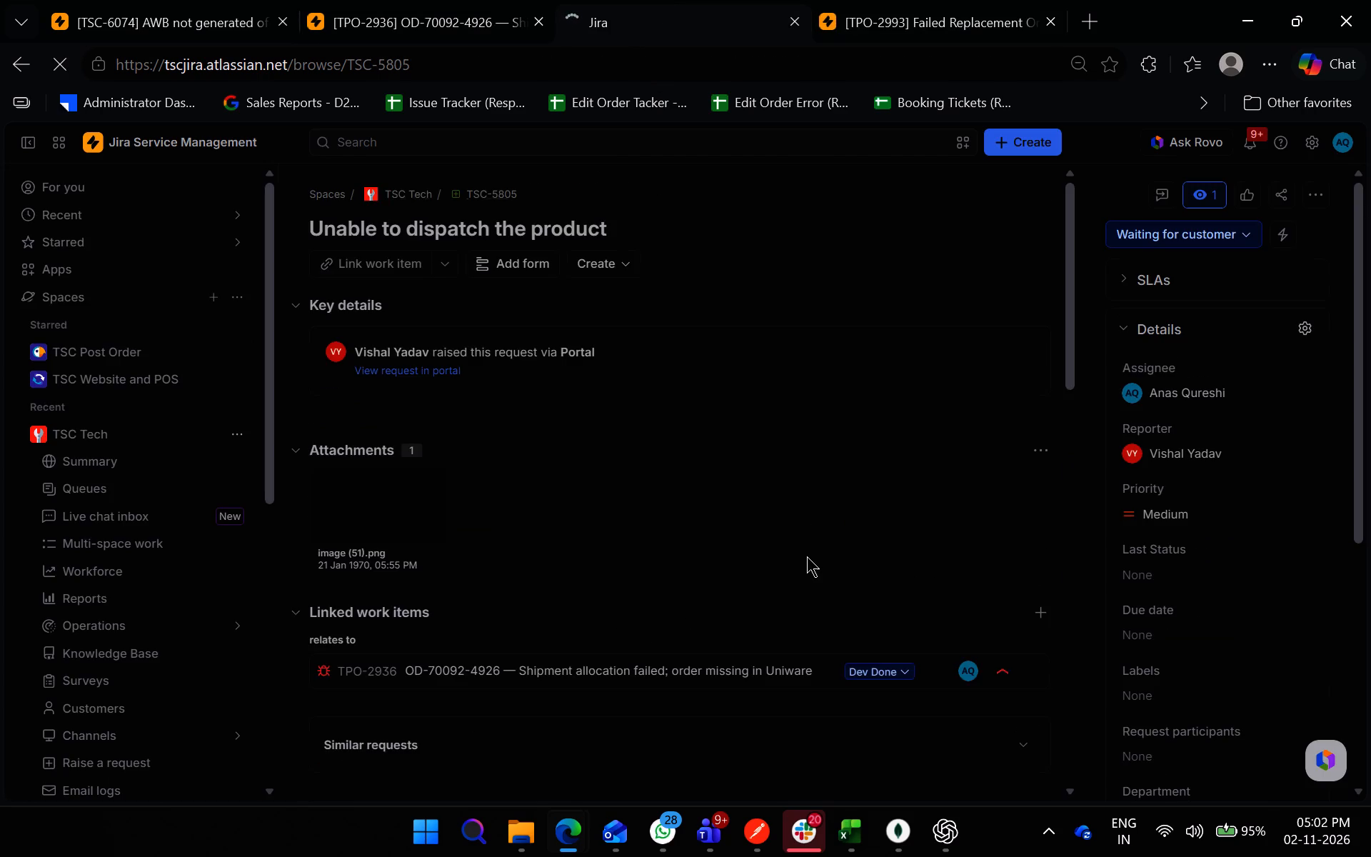
{"action": "scroll", "coordinate": [801, 567], "scroll_direction": "down", "scroll_amount": 11}
{"action": "scroll", "coordinate": [800, 569], "scroll_direction": "up", "scroll_amount": 5}
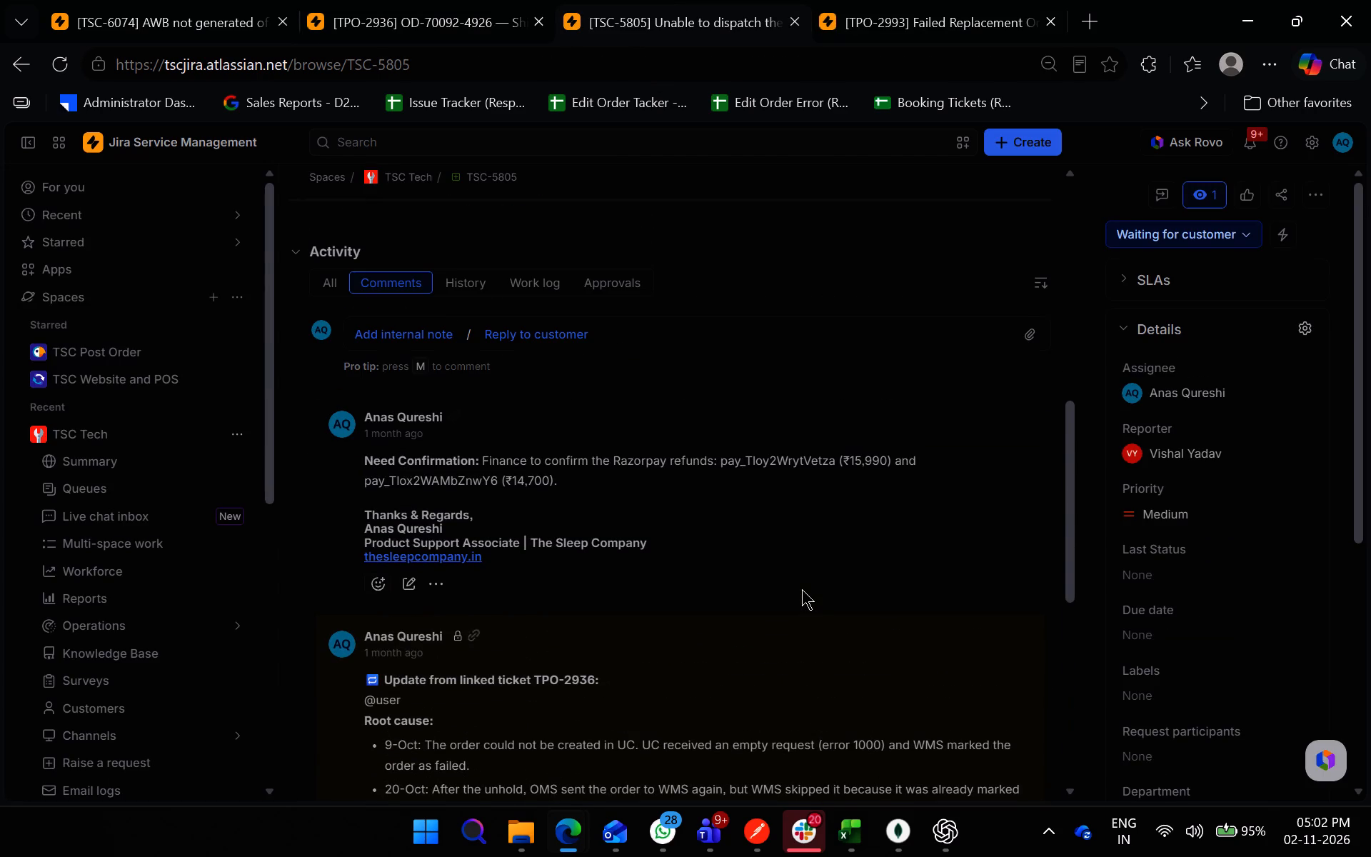
Copy the link to ticket TSC-5805.
{"action": "left_click", "coordinate": [523, 176]}
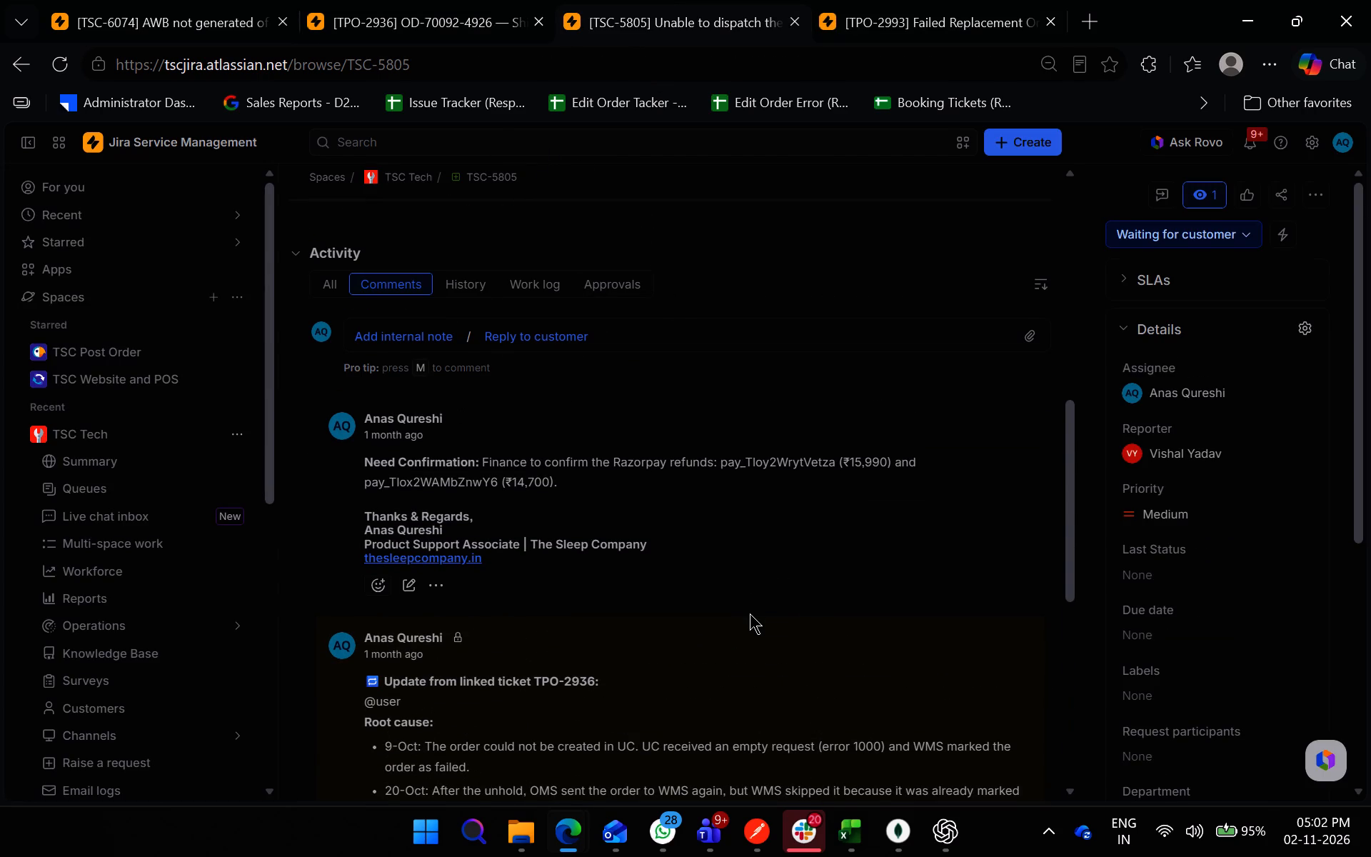
{"action": "left_click", "coordinate": [529, 181]}
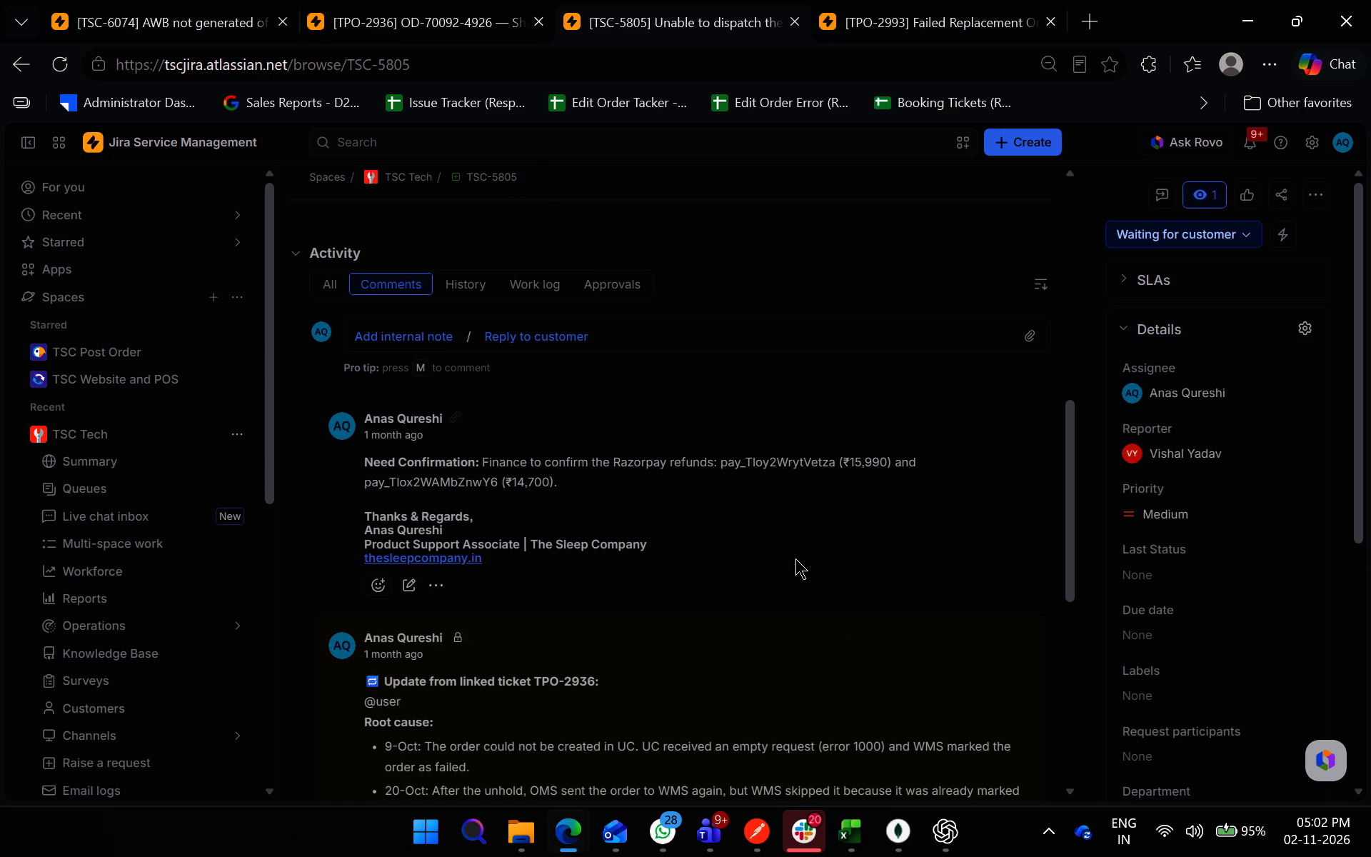
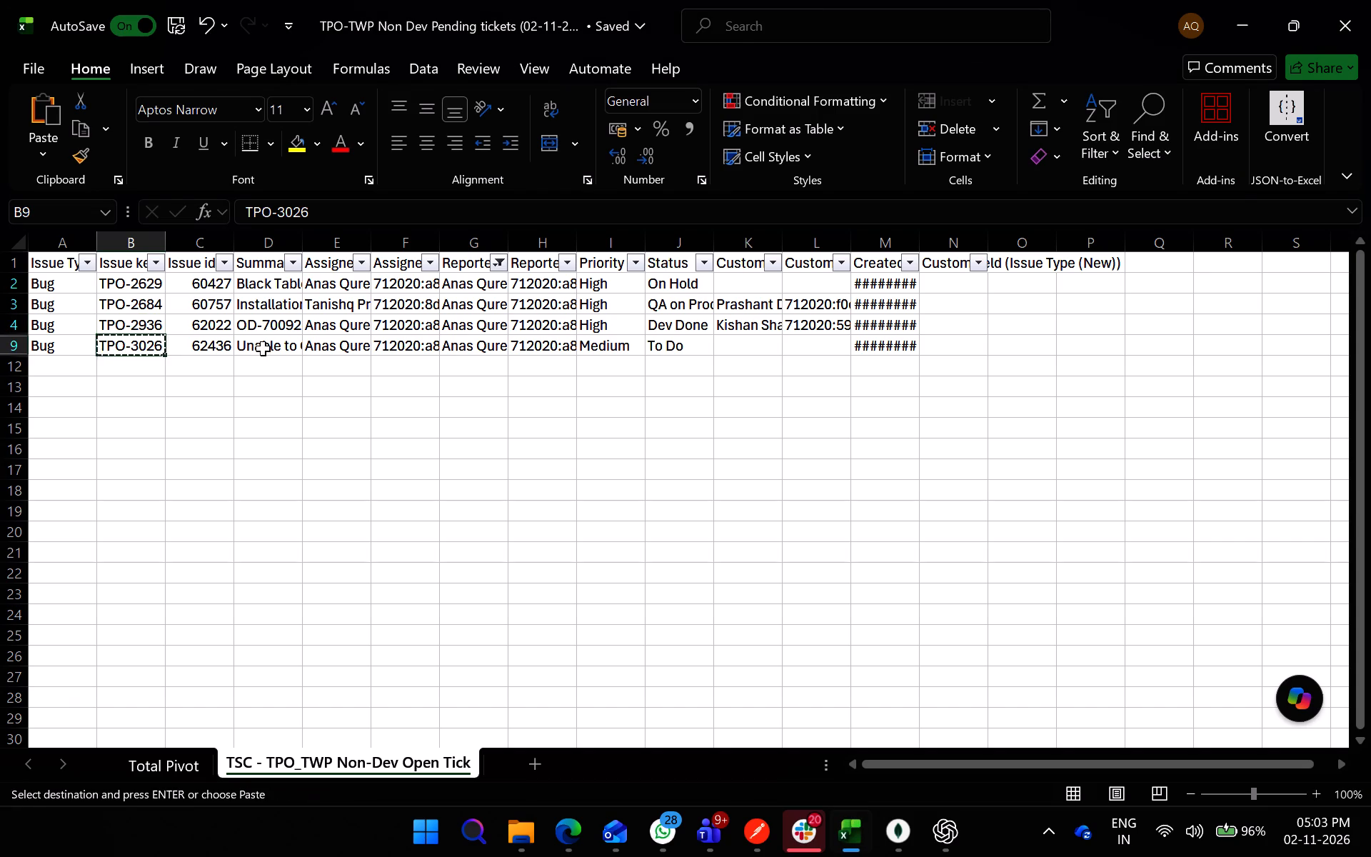
Search Jira for the copied issue key TPO-3026 and open that ticket.
{"action": "key", "text": "alt+Tab"}
{"action": "left_click", "coordinate": [628, 146]}
{"action": "key", "text": "ctrl+v"}
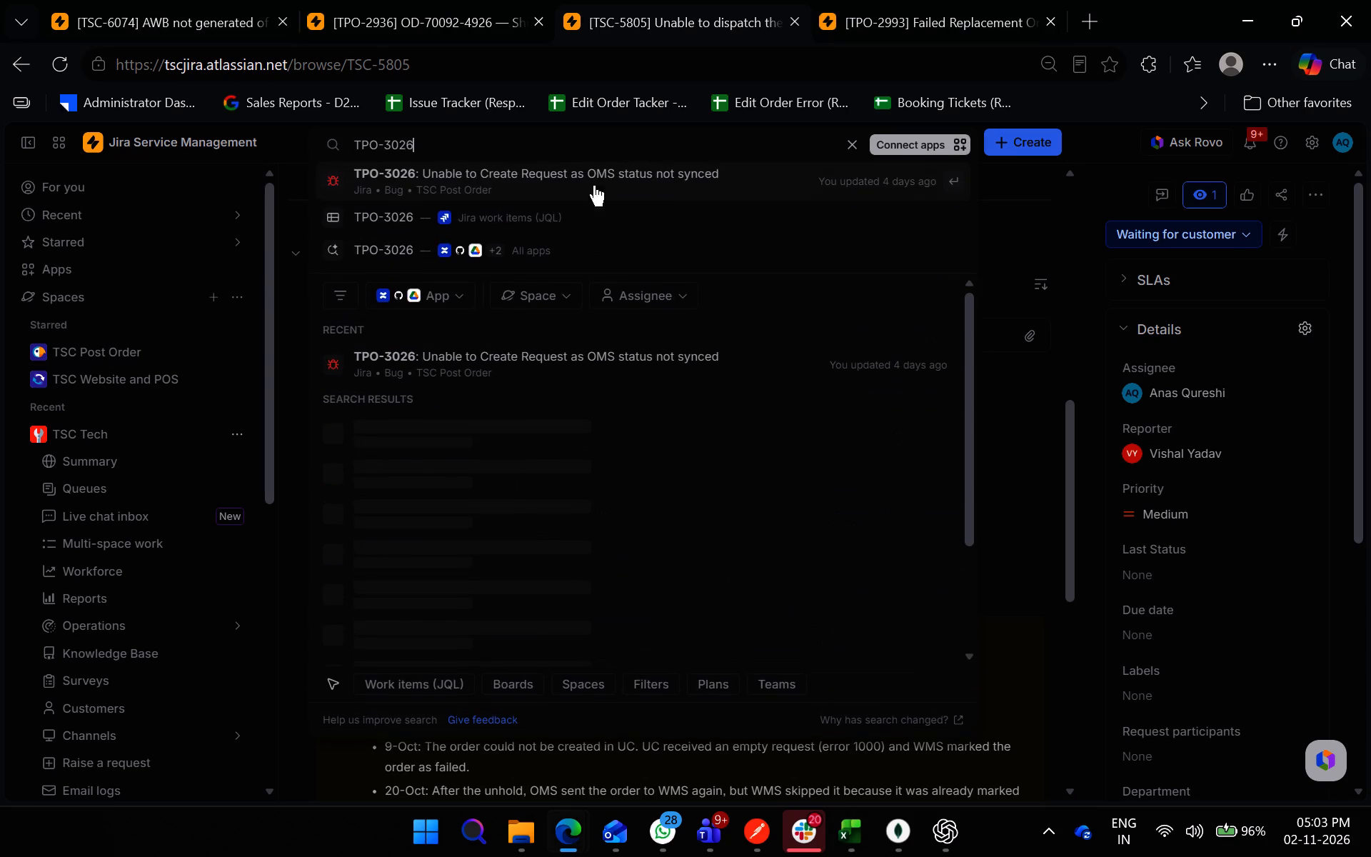
{"action": "left_click", "coordinate": [578, 196]}
Read through TPO-3026, examining its description, screenshot, linked work items and comments.
{"action": "scroll", "coordinate": [528, 374], "scroll_direction": "down", "scroll_amount": 6}
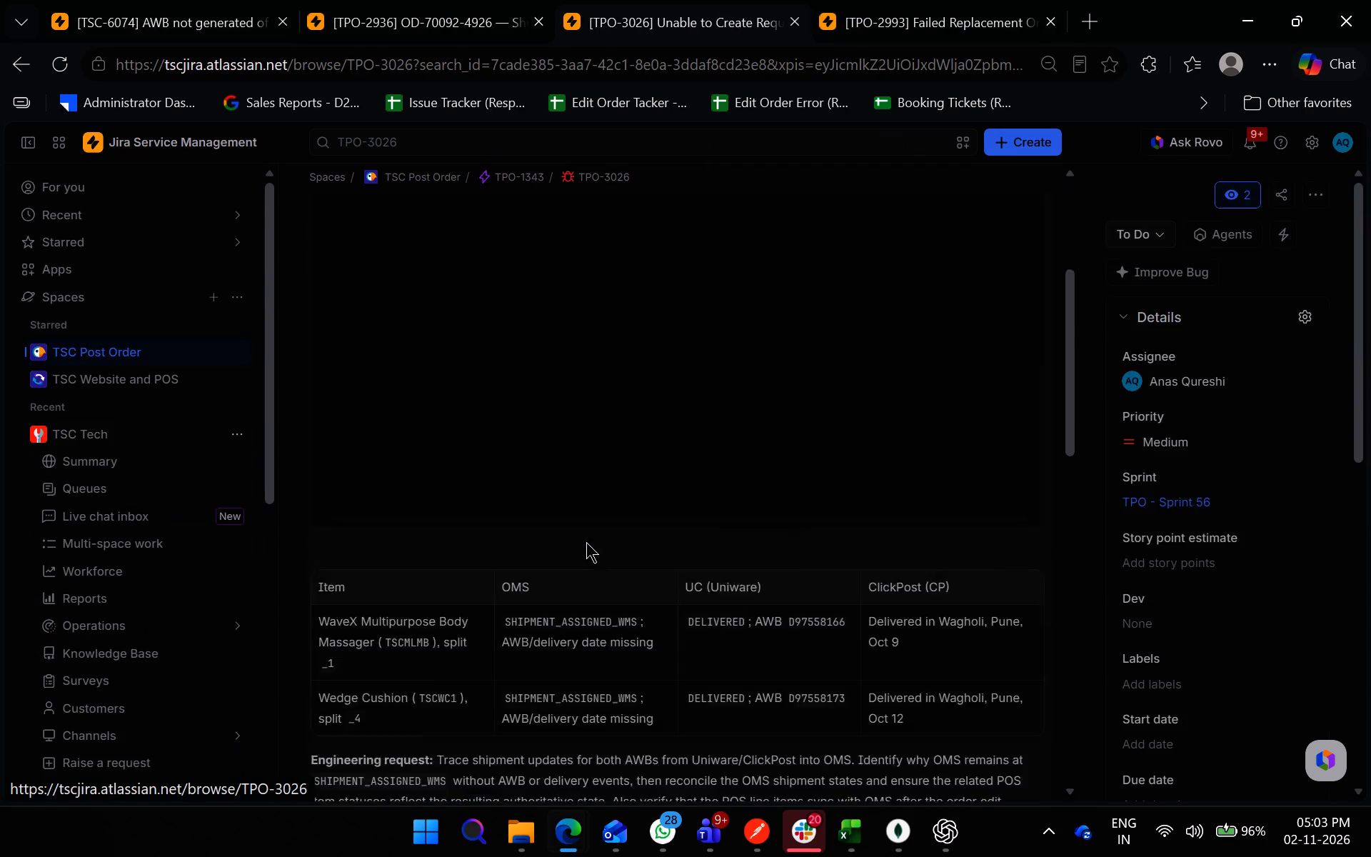
{"action": "scroll", "coordinate": [586, 542], "scroll_direction": "down", "scroll_amount": 8}
{"action": "scroll", "coordinate": [646, 639], "scroll_direction": "down", "scroll_amount": 4}
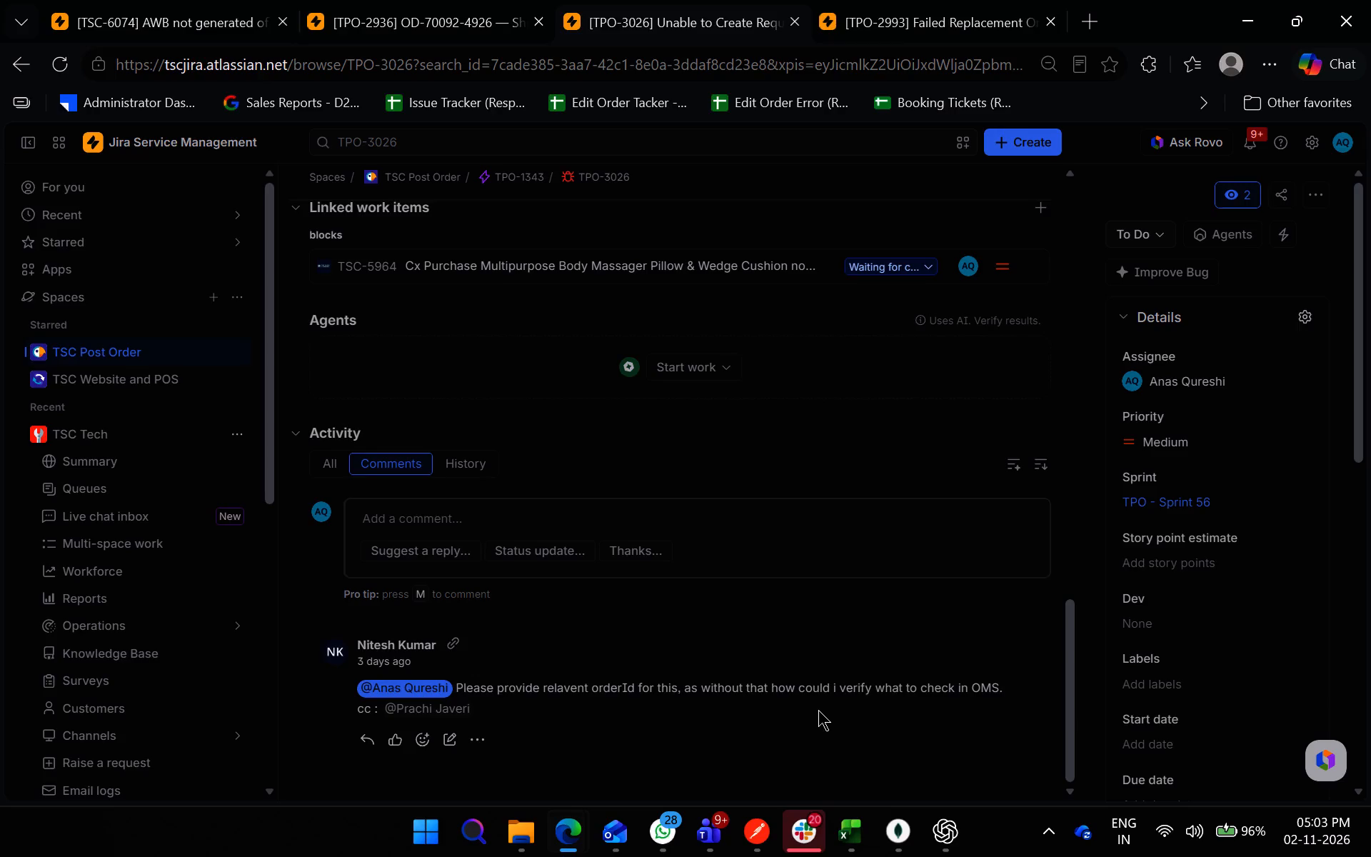
{"action": "scroll", "coordinate": [661, 699], "scroll_direction": "up", "scroll_amount": 6}
{"action": "scroll", "coordinate": [489, 664], "scroll_direction": "up", "scroll_amount": 12}
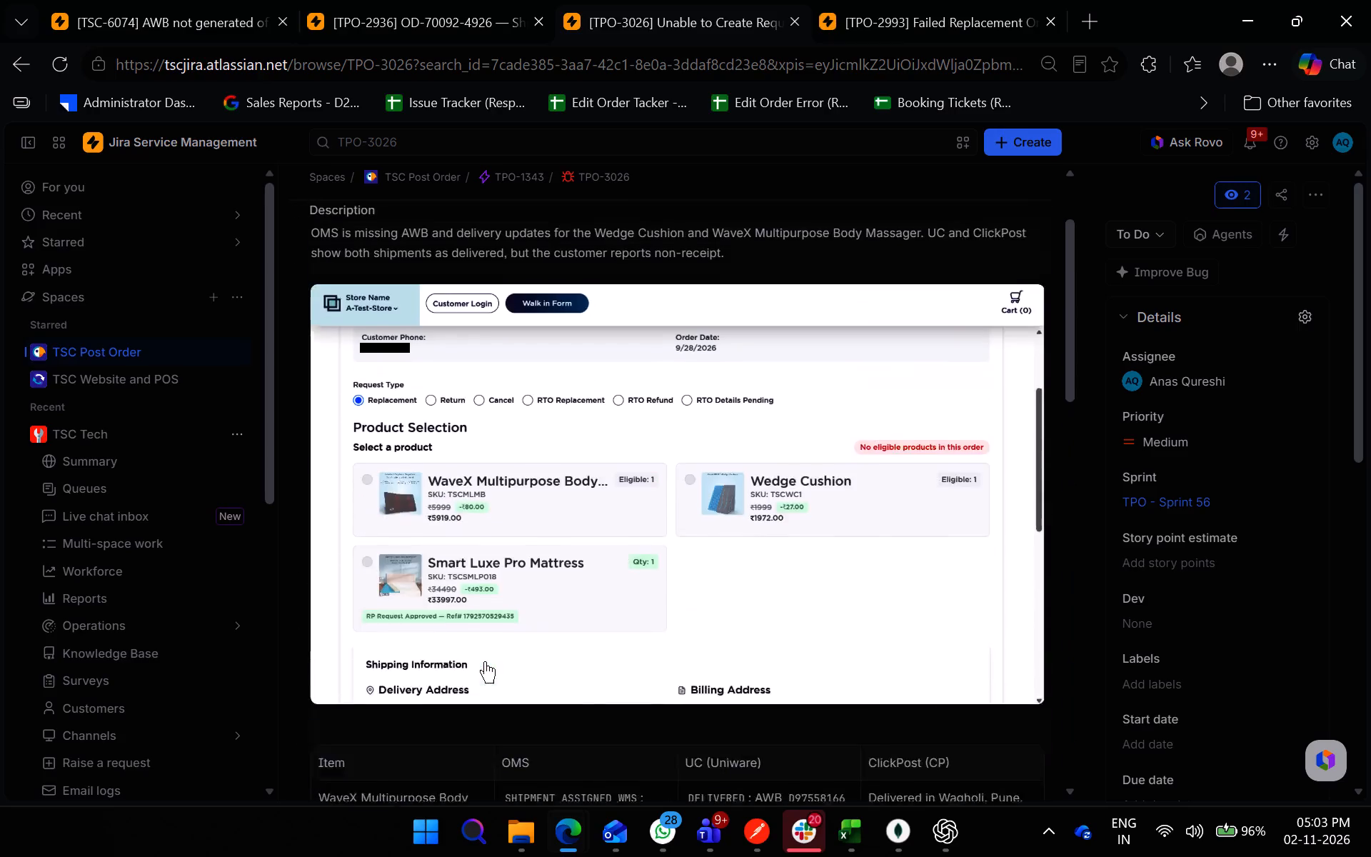
{"action": "scroll", "coordinate": [485, 661], "scroll_direction": "down", "scroll_amount": 11}
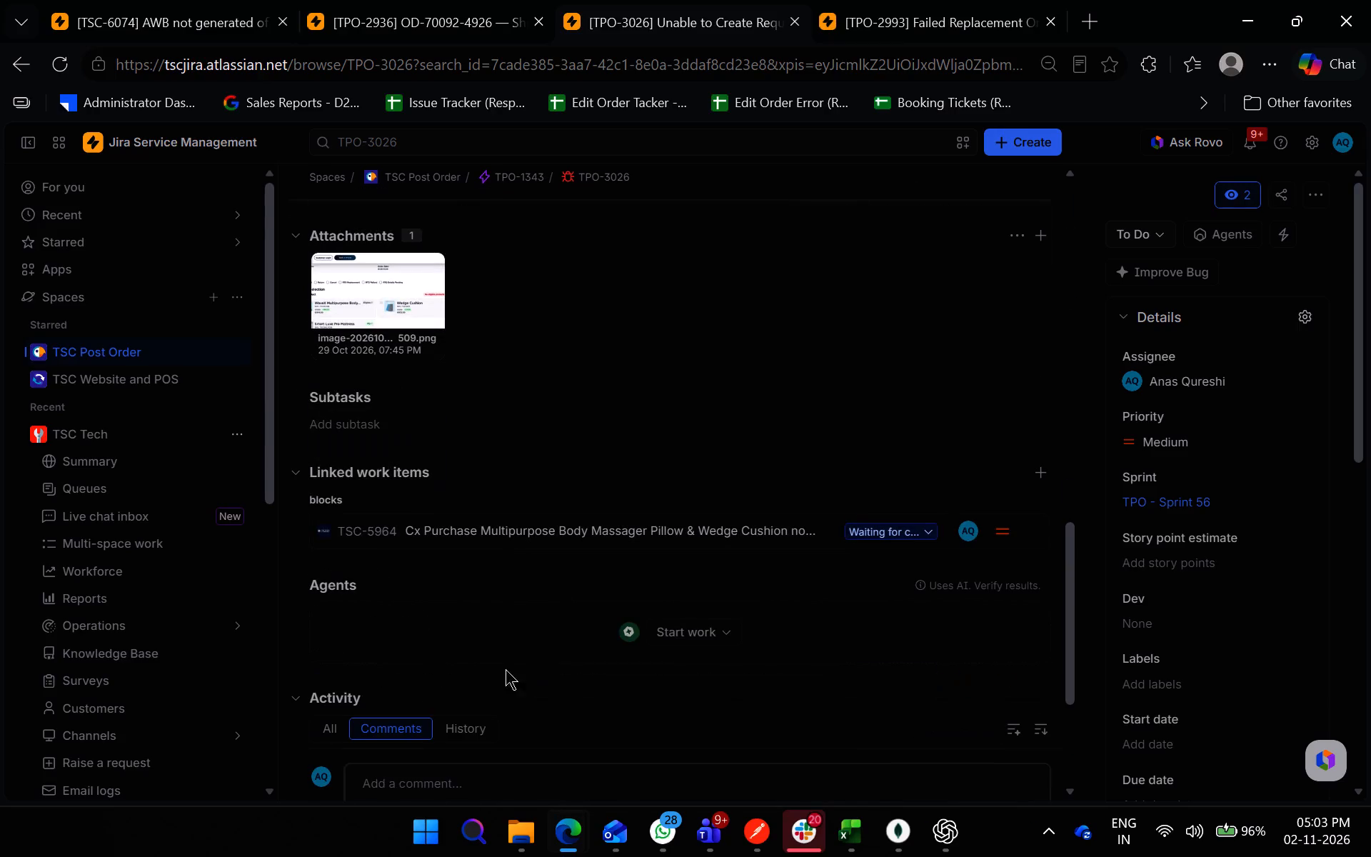
Open the linked work item TSC-5964 in a new tab and look through its request details.
{"action": "right_click", "coordinate": [368, 522]}
{"action": "right_click", "coordinate": [348, 527]}
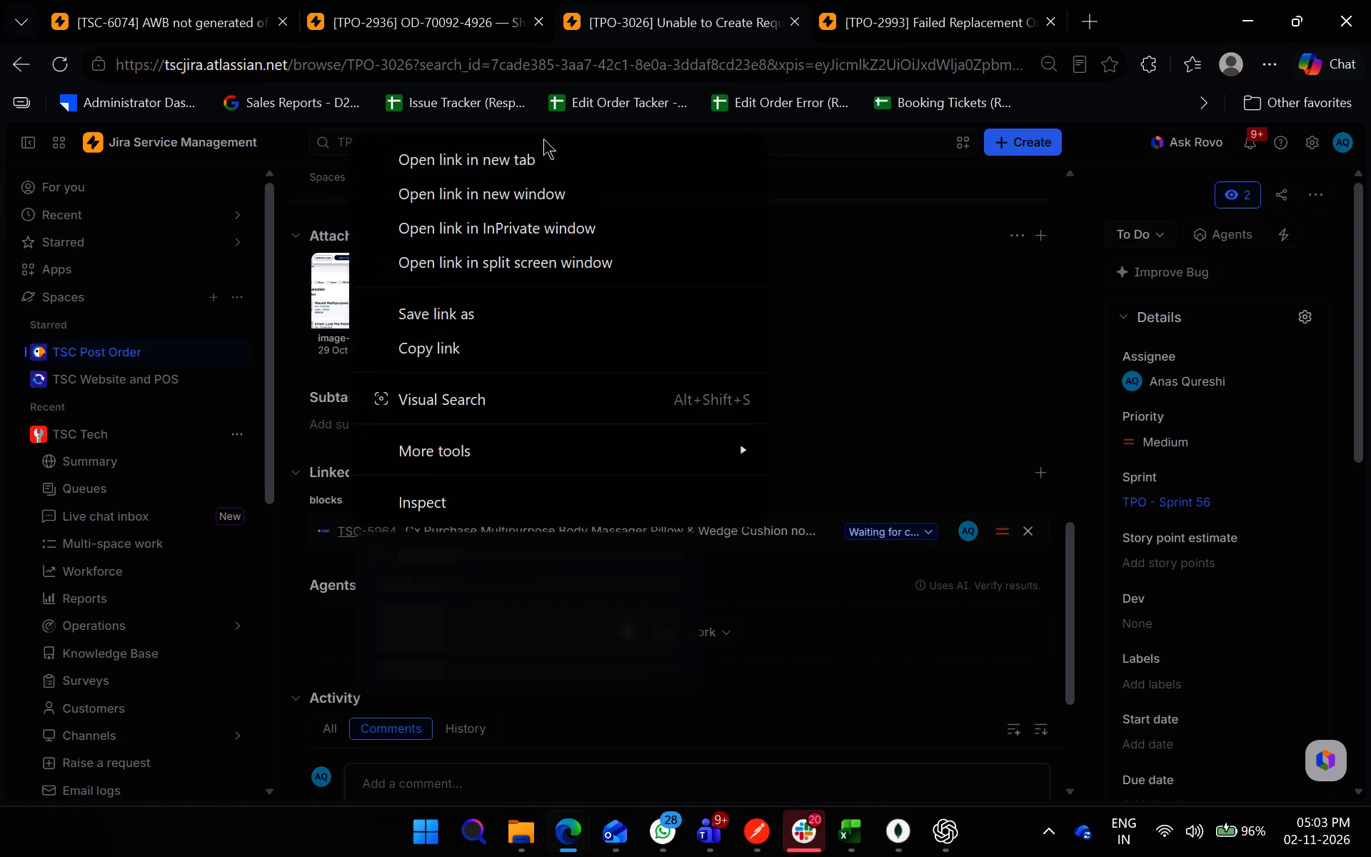
{"action": "left_click", "coordinate": [527, 149]}
{"action": "left_click", "coordinate": [864, 0]}
{"action": "scroll", "coordinate": [703, 476], "scroll_direction": "down", "scroll_amount": 5}
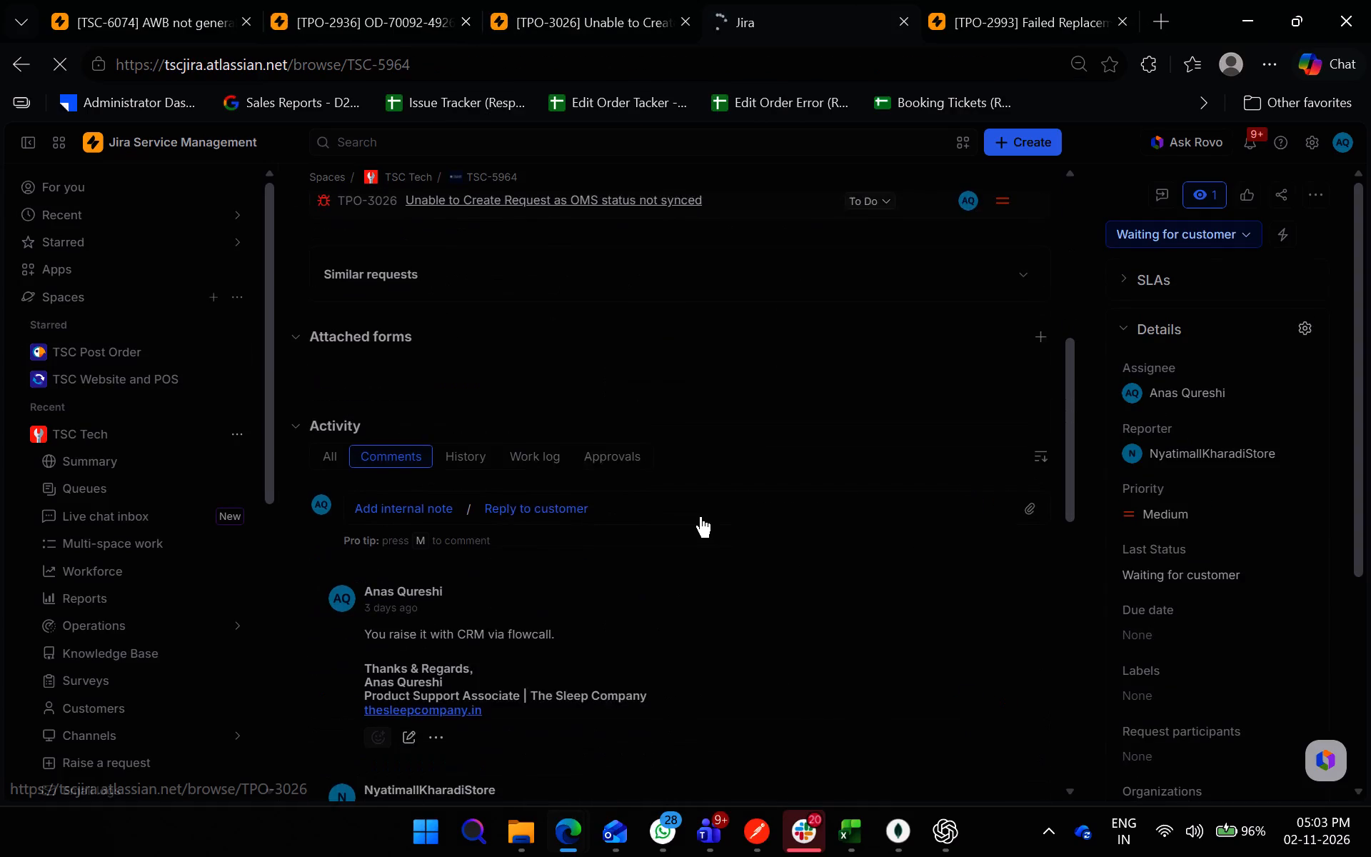
{"action": "scroll", "coordinate": [699, 519], "scroll_direction": "up", "scroll_amount": 2}
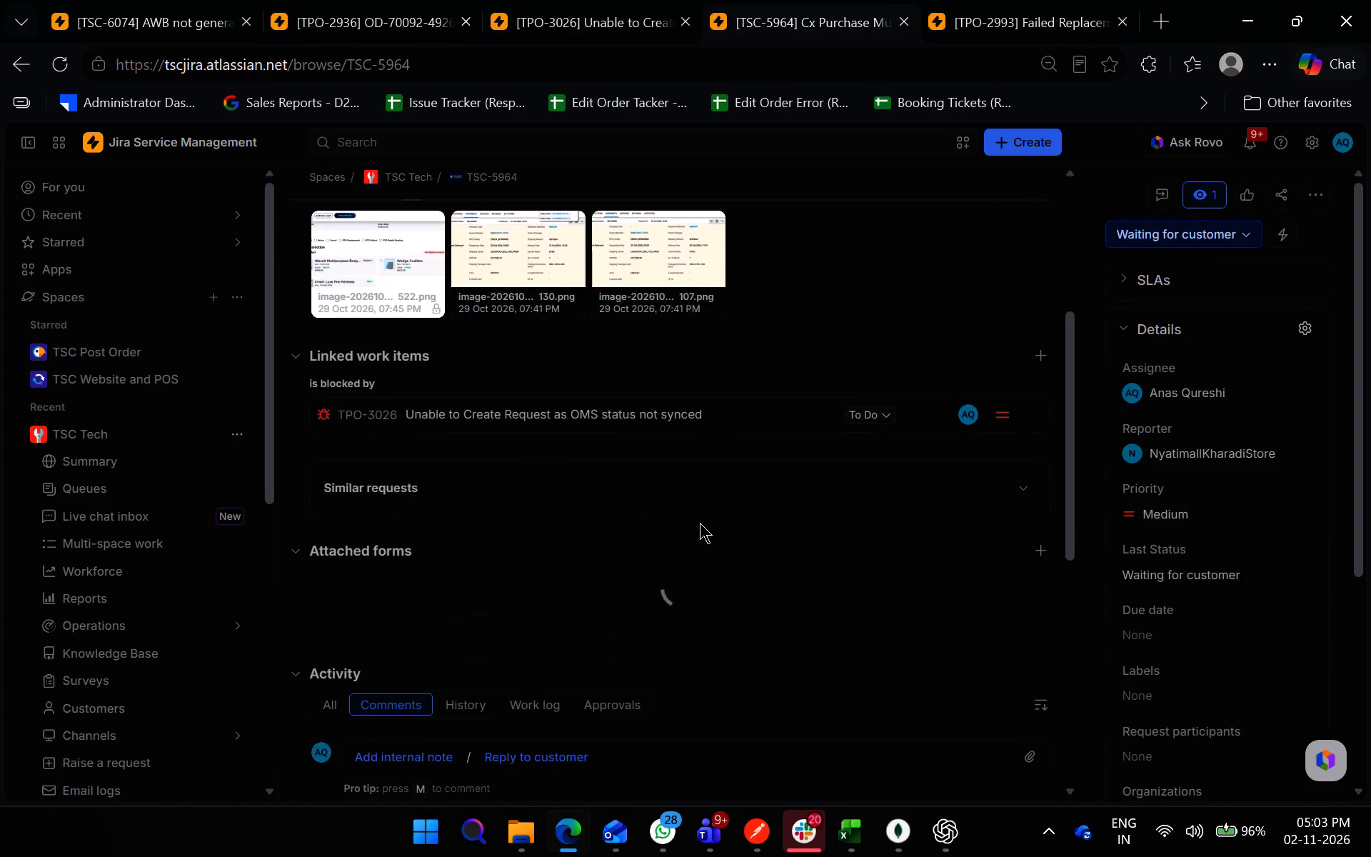
{"action": "scroll", "coordinate": [703, 526], "scroll_direction": "down", "scroll_amount": 3}
{"action": "left_click", "coordinate": [558, 0]}
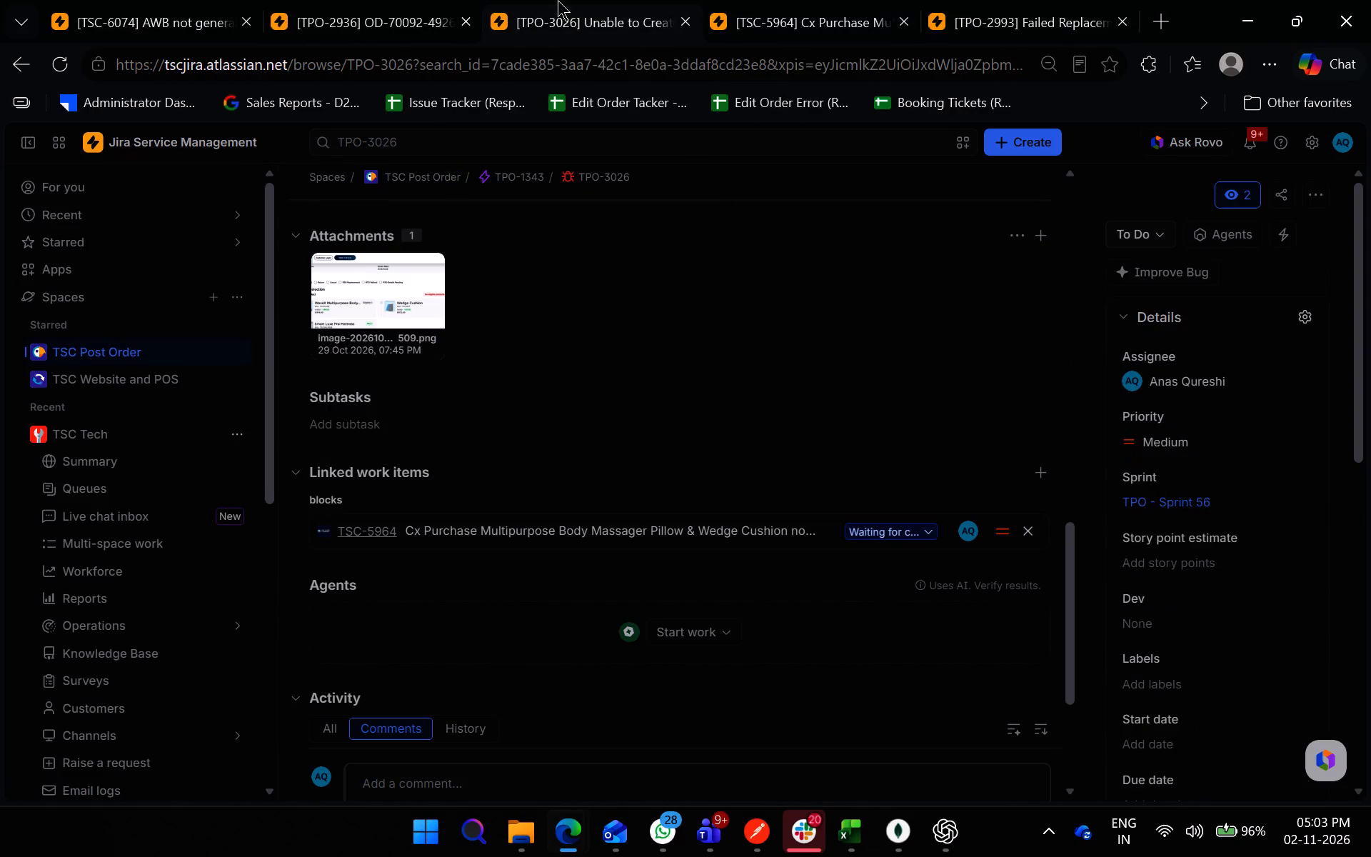
{"action": "left_click", "coordinate": [731, 0]}
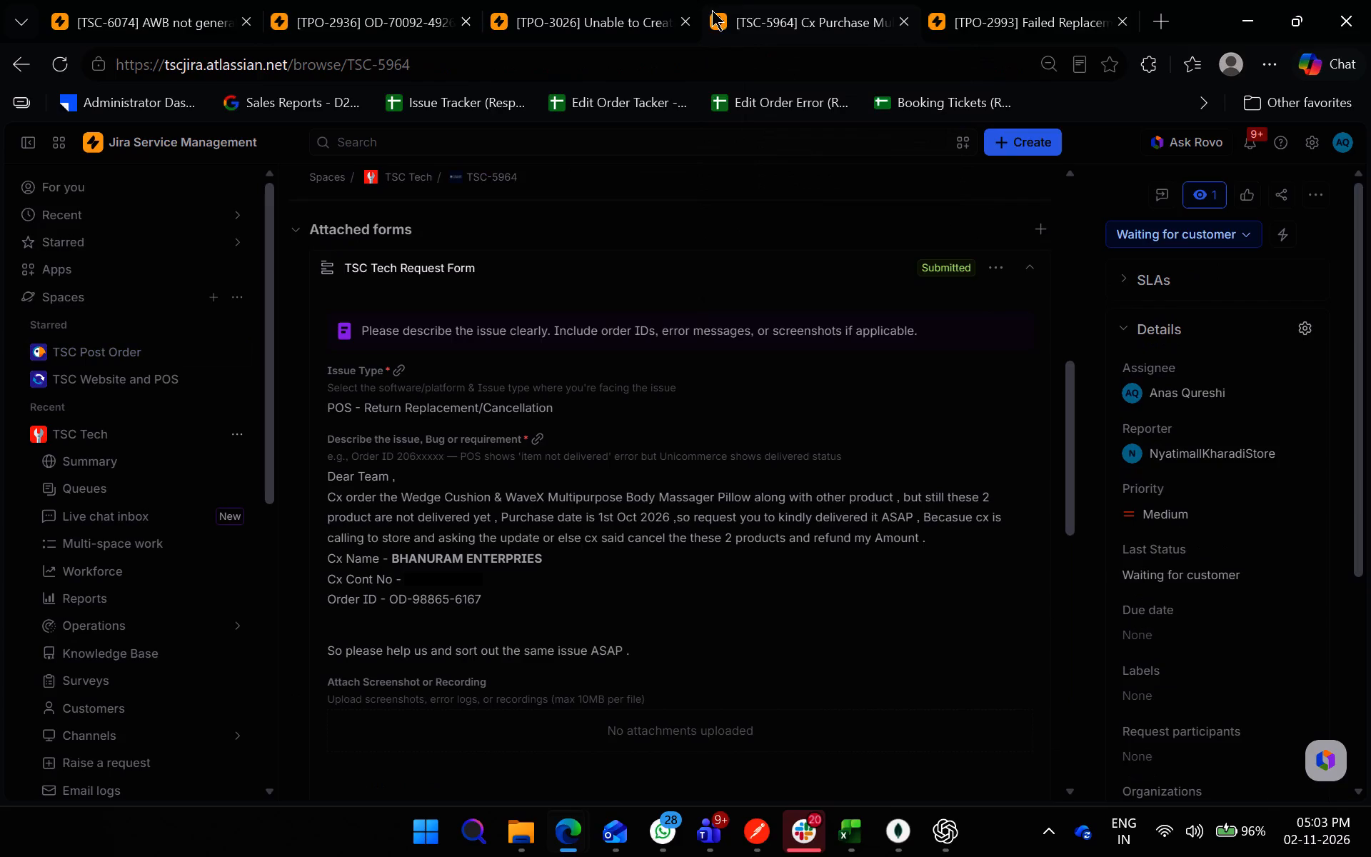
{"action": "scroll", "coordinate": [586, 502], "scroll_direction": "down", "scroll_amount": 1}
{"action": "left_click", "coordinate": [466, 487]}
{"action": "left_click_drag", "start_coordinate": [466, 487], "coordinate": [338, 487]}
{"action": "key", "text": "ctrl+c"}
{"action": "key", "text": "ctrl+c"}
{"action": "key", "text": "ctrl+c"}
{"action": "key", "text": "ctrl+c"}
{"action": "scroll", "coordinate": [731, 547], "scroll_direction": "down", "scroll_amount": 3}
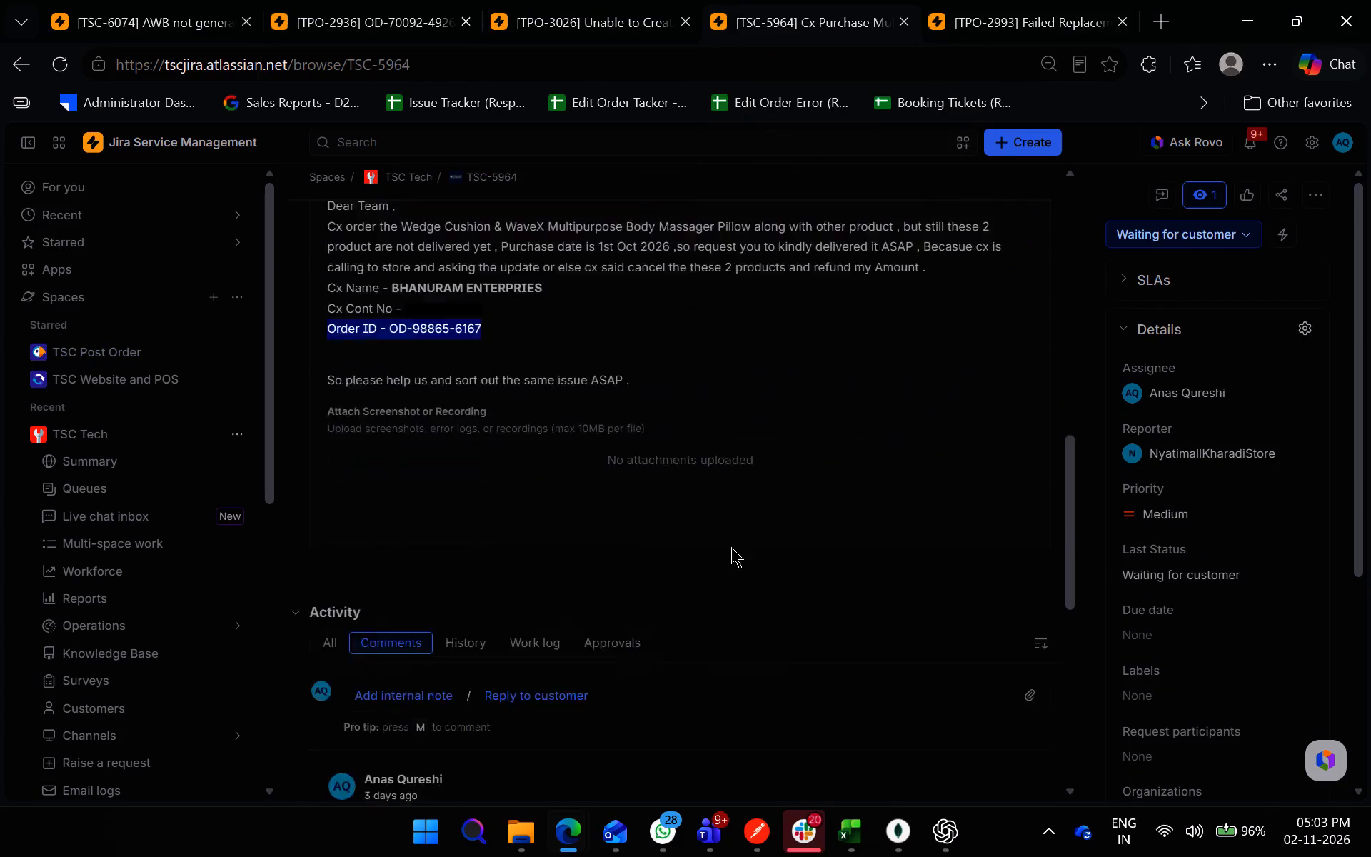
{"action": "scroll", "coordinate": [731, 547], "scroll_direction": "down", "scroll_amount": 2}
{"action": "scroll", "coordinate": [731, 558], "scroll_direction": "up", "scroll_amount": 10}
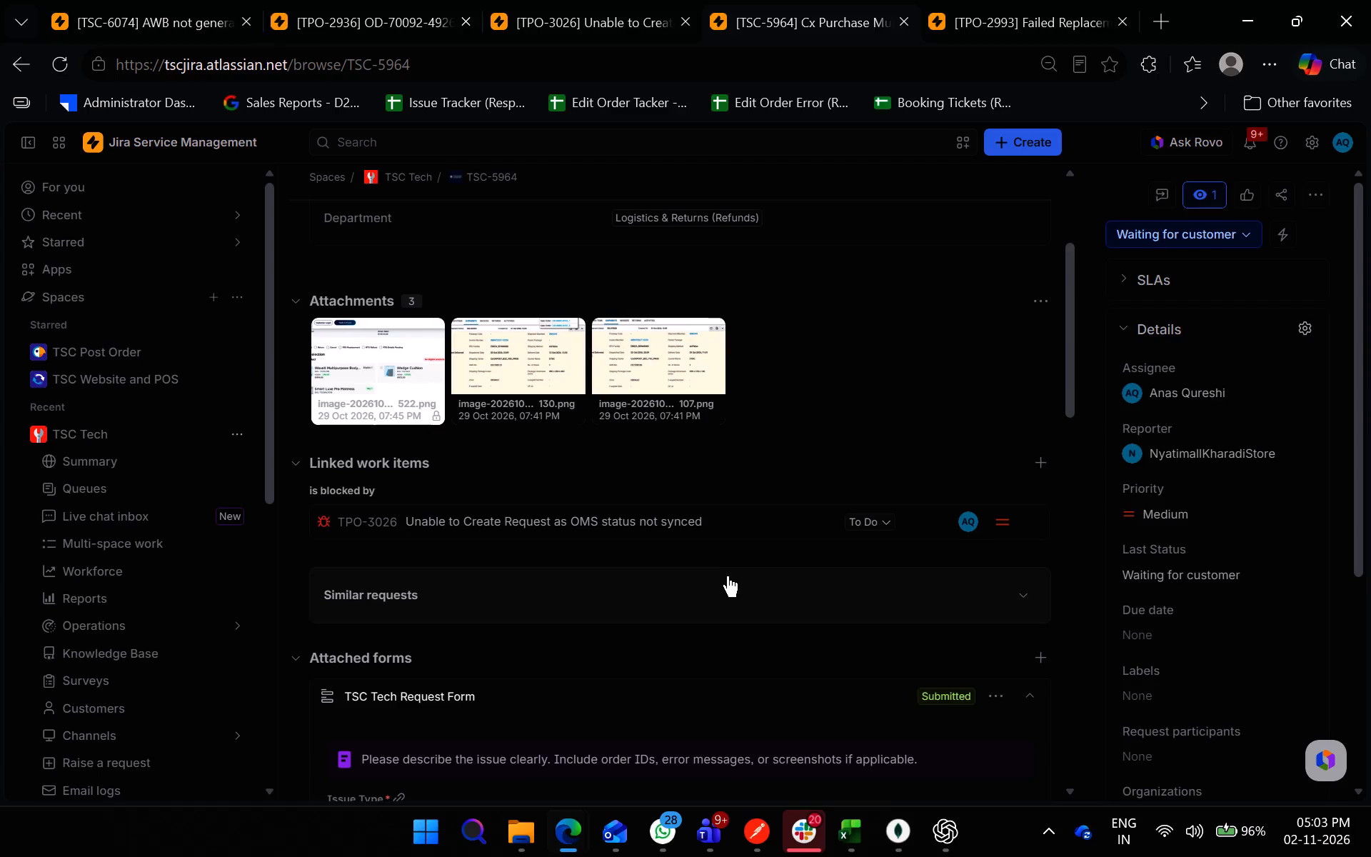
{"action": "scroll", "coordinate": [725, 578], "scroll_direction": "up", "scroll_amount": 5}
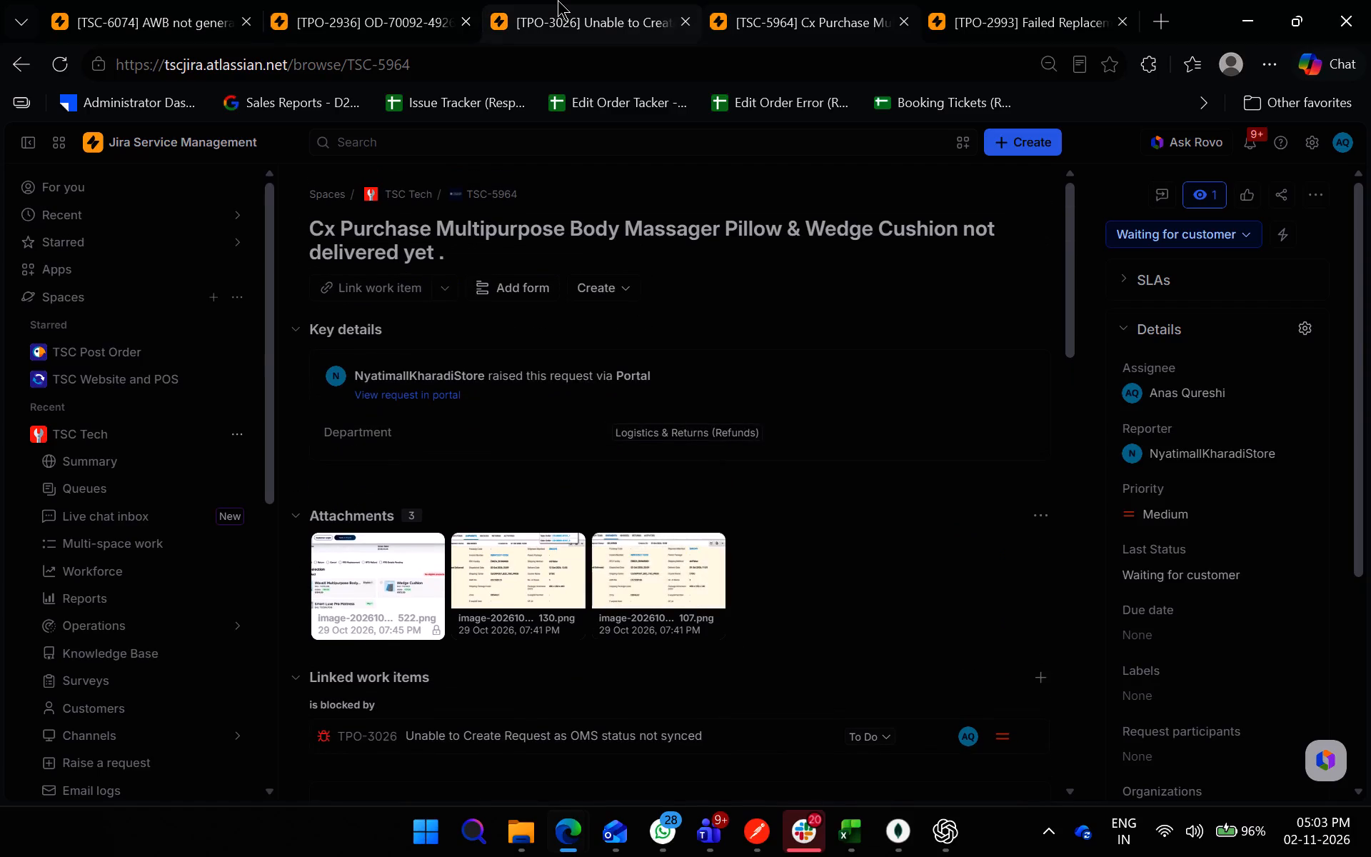
{"action": "left_click", "coordinate": [558, 0]}
{"action": "scroll", "coordinate": [694, 371], "scroll_direction": "up", "scroll_amount": 12}
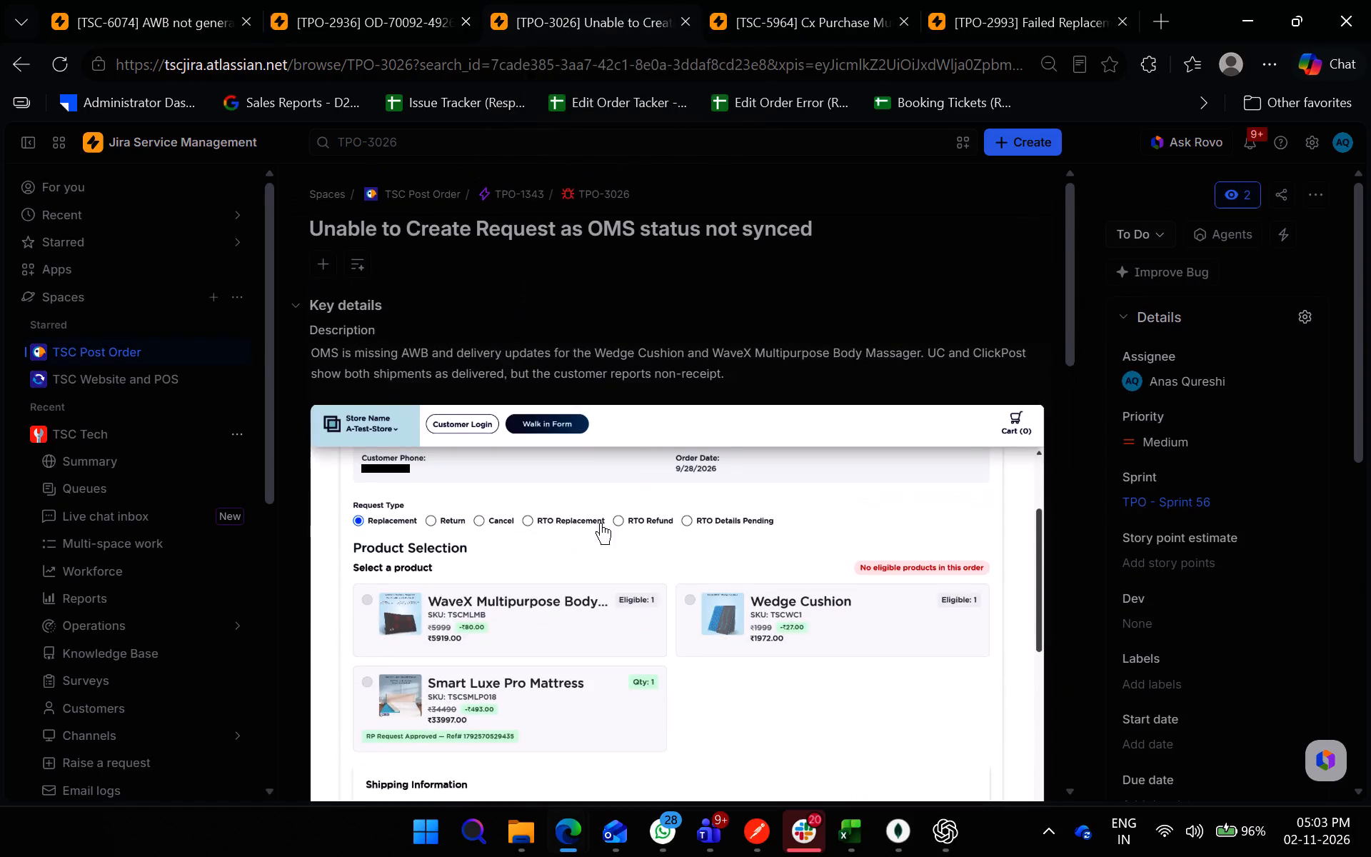
{"action": "left_click", "coordinate": [558, 386]}
{"action": "left_click", "coordinate": [831, 438]}
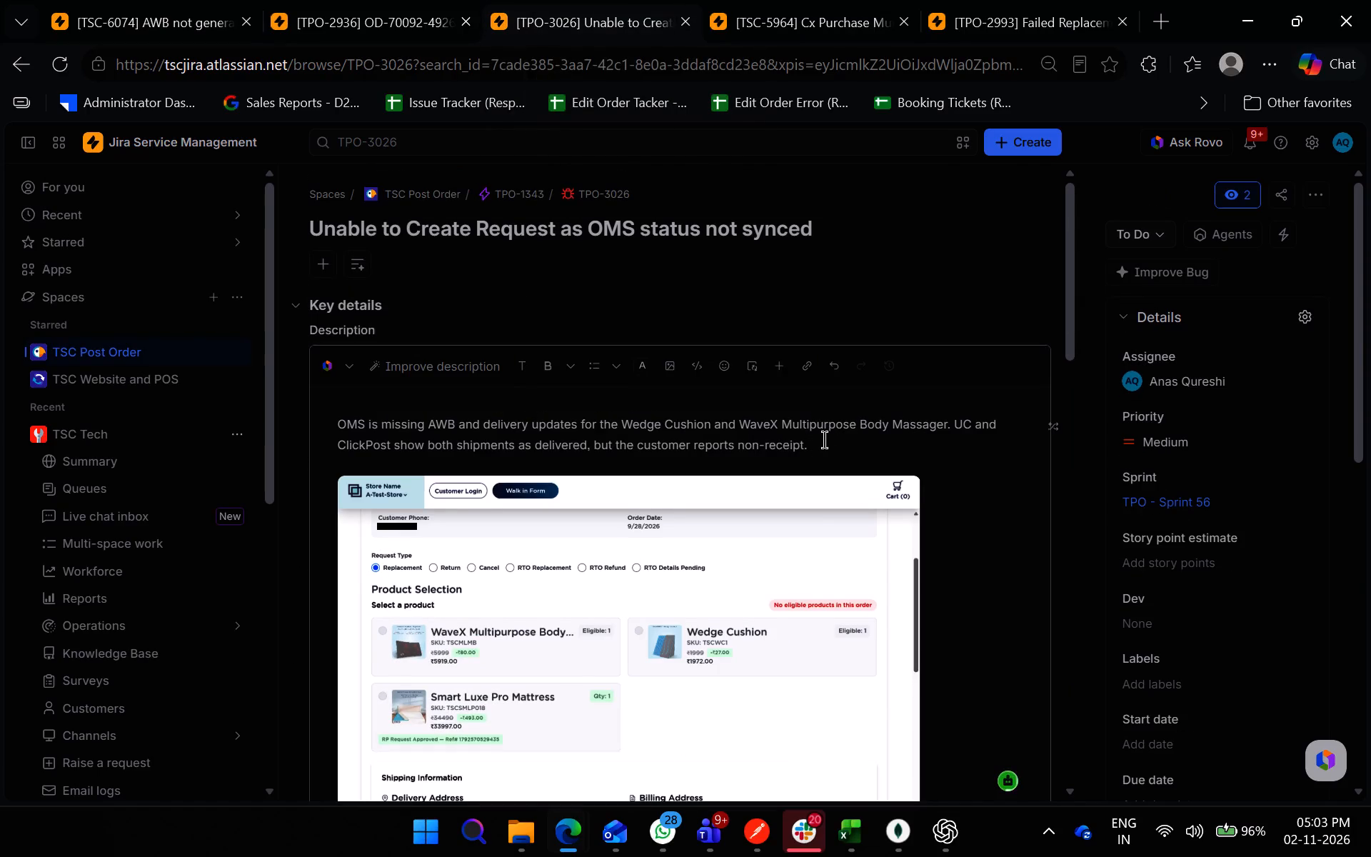
{"action": "key", "text": "shift+Return"}
{"action": "key", "text": "shift+Return"}
{"action": "key", "text": "ctrl+v"}
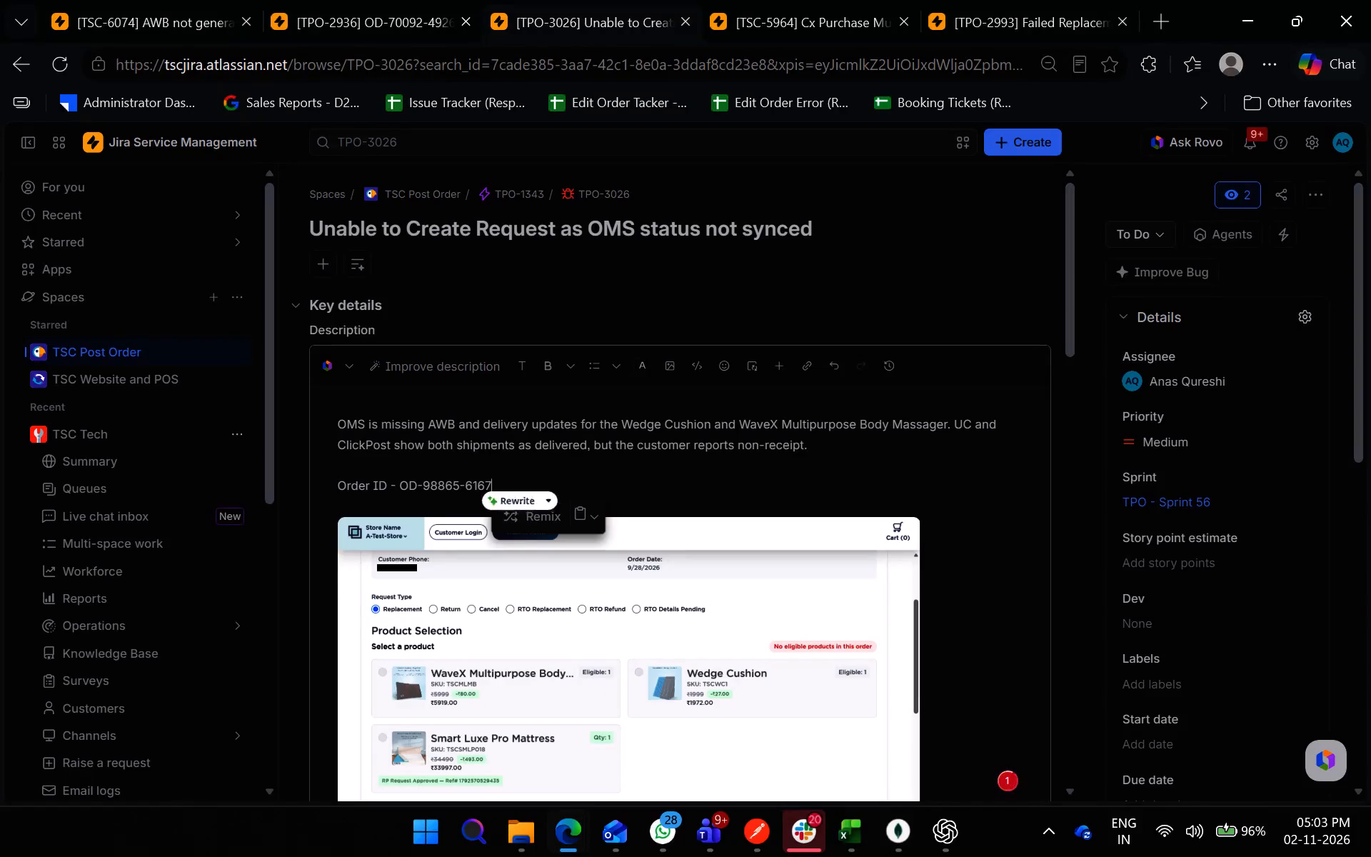
Make the added order ID line bold and save TPO-3026's description.
{"action": "key", "text": "ctrl+shift+Left"}
{"action": "key", "text": "ctrl+shift+Left"}
{"action": "key", "text": "ctrl+shift+Left"}
{"action": "key", "text": "ctrl+shift+Left"}
{"action": "key", "text": "ctrl+shift+Left"}
{"action": "key", "text": "ctrl+shift+Left"}
{"action": "key", "text": "ctrl+shift+Left"}
{"action": "key", "text": "ctrl+shift+Left"}
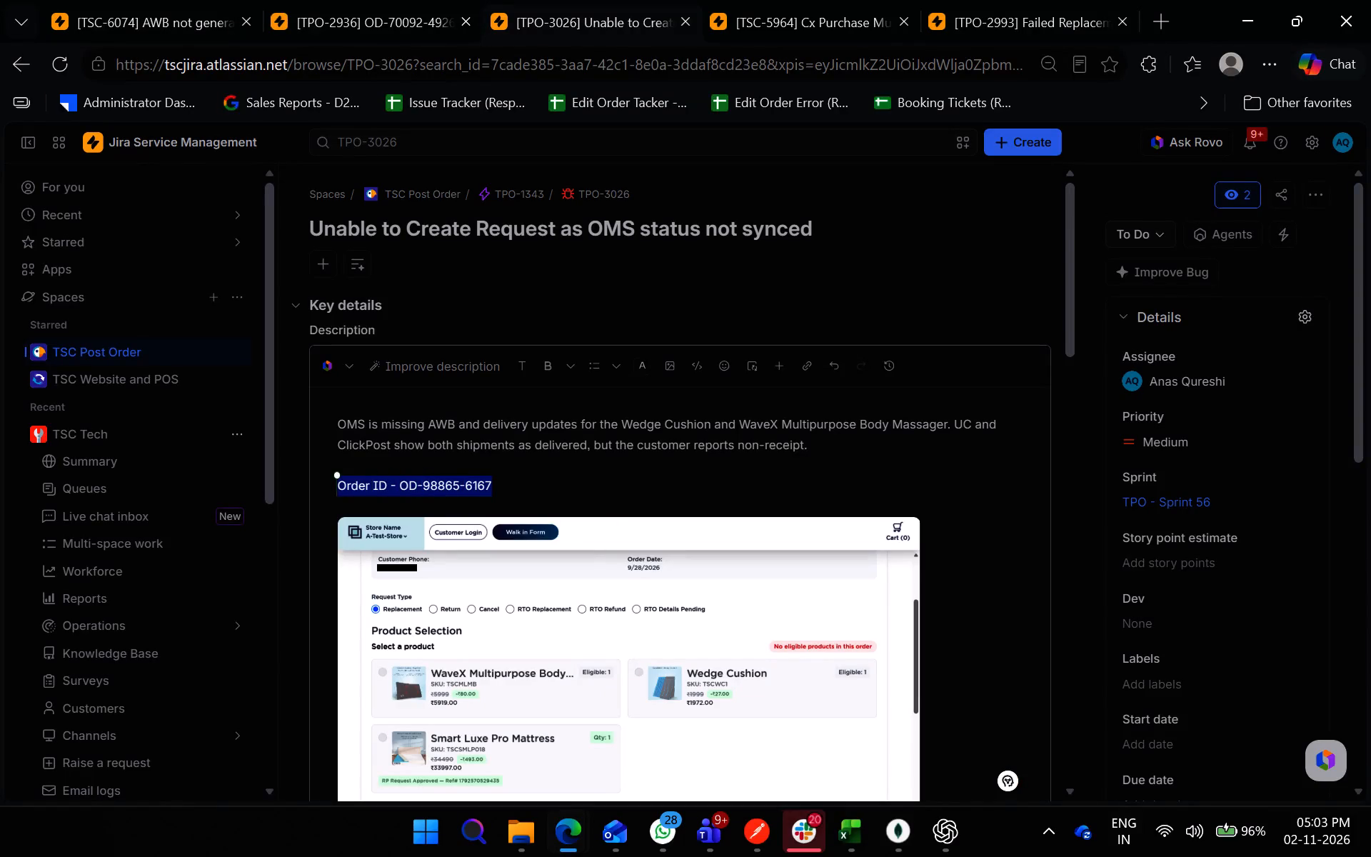
{"action": "key", "text": "ctrl+b"}
{"action": "scroll", "coordinate": [803, 498], "scroll_direction": "down", "scroll_amount": 7}
{"action": "left_click", "coordinate": [332, 655]}
{"action": "scroll", "coordinate": [559, 602], "scroll_direction": "down", "scroll_amount": 3}
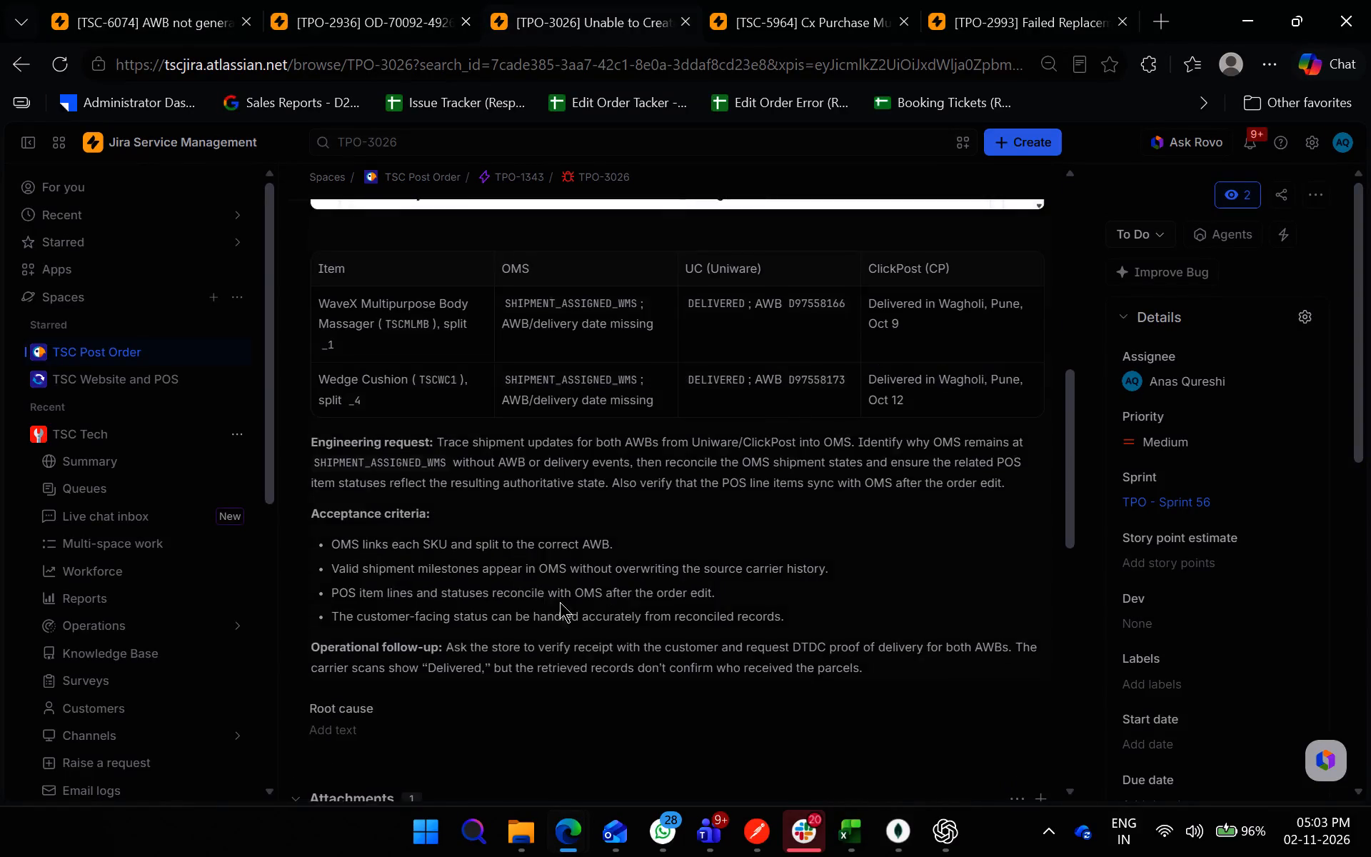
{"action": "scroll", "coordinate": [560, 602], "scroll_direction": "down", "scroll_amount": 3}
{"action": "scroll", "coordinate": [426, 654], "scroll_direction": "down", "scroll_amount": 2}
{"action": "scroll", "coordinate": [436, 756], "scroll_direction": "down", "scroll_amount": 3}
{"action": "left_click", "coordinate": [371, 741]}
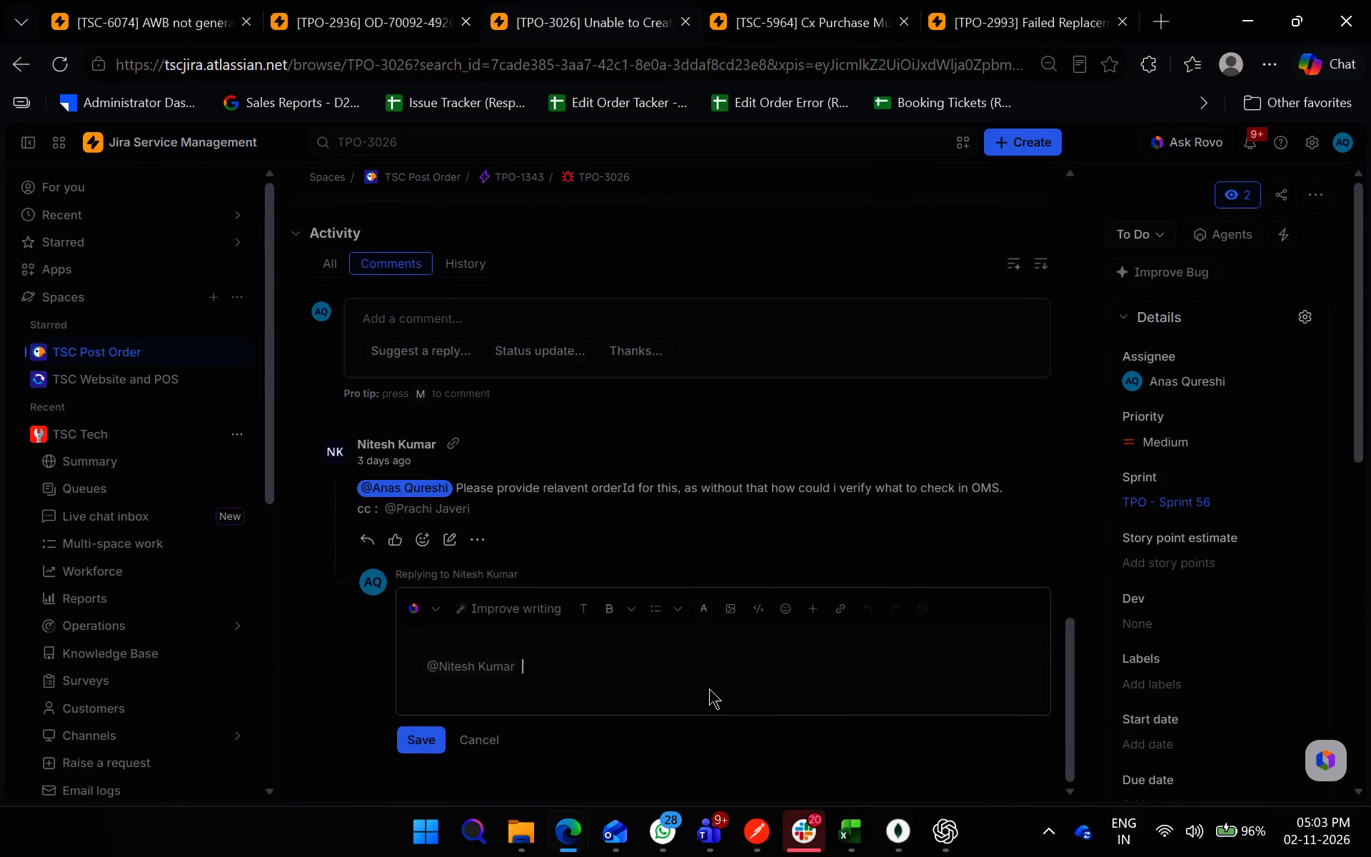
{"action": "key", "text": "ctrl+v"}
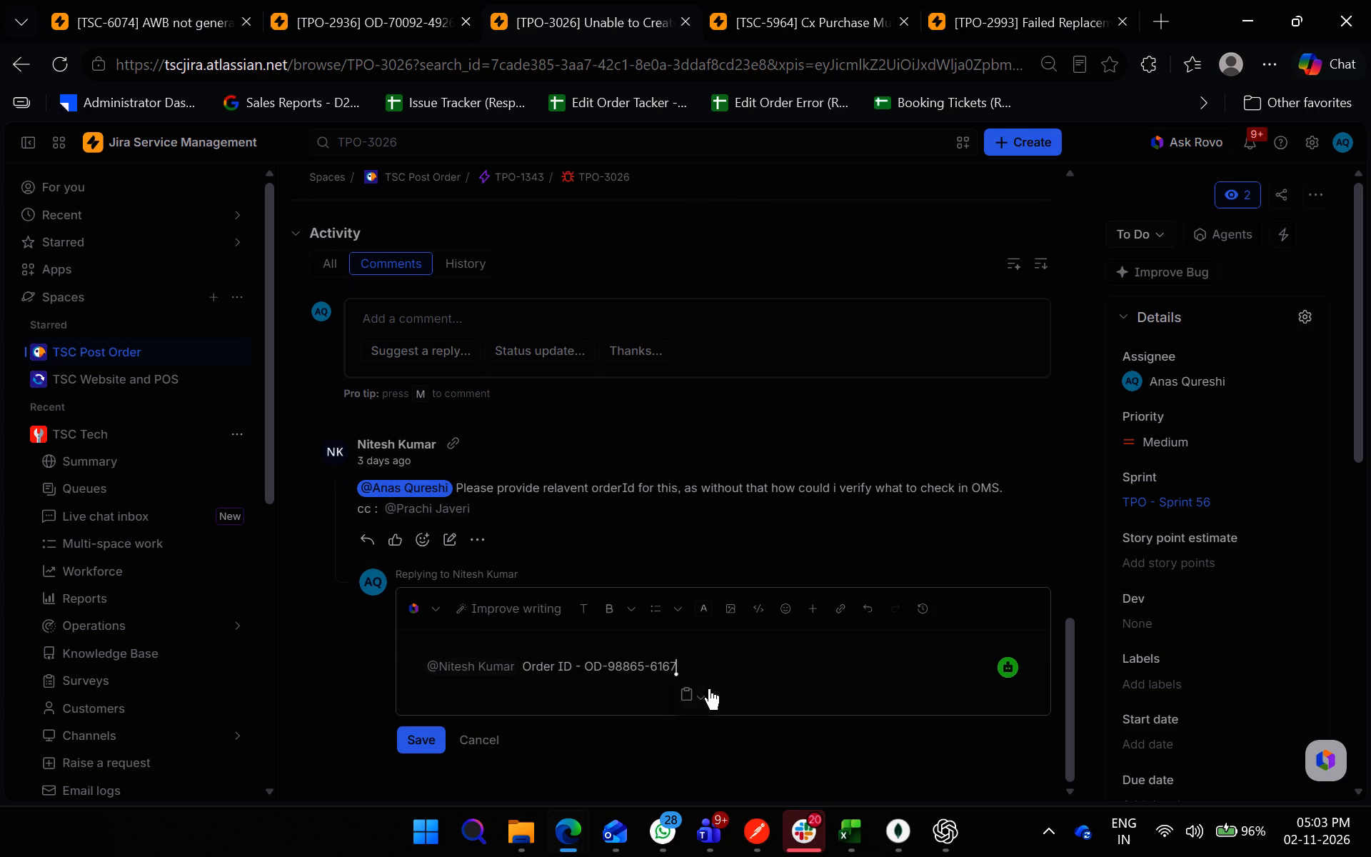
{"action": "left_click", "coordinate": [430, 731]}
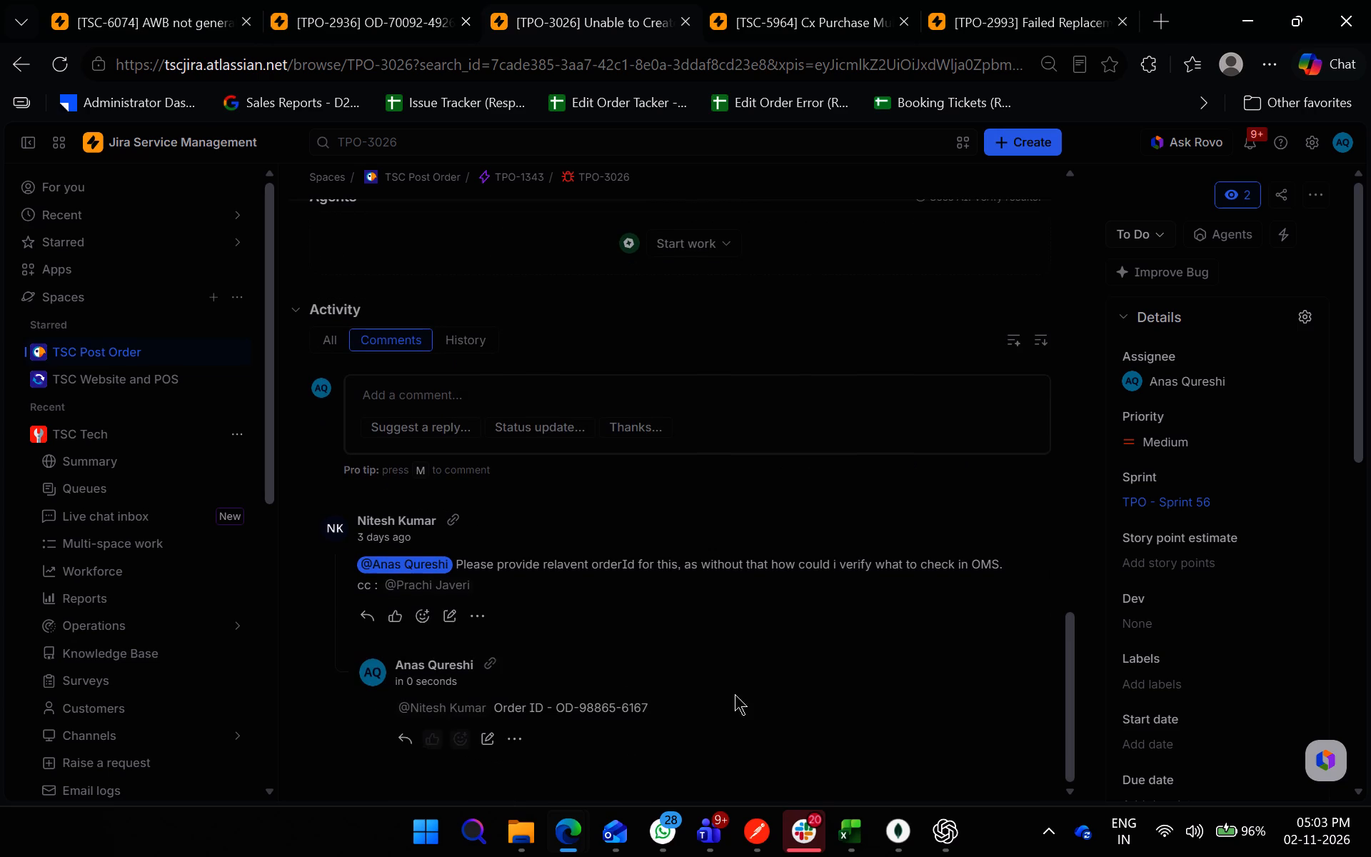
Reassign TPO-3026 to the commenter who asked for the order ID.
{"action": "left_click", "coordinate": [1180, 391]}
{"action": "type", "text": "nitesh"}
{"action": "key", "text": "Return"}
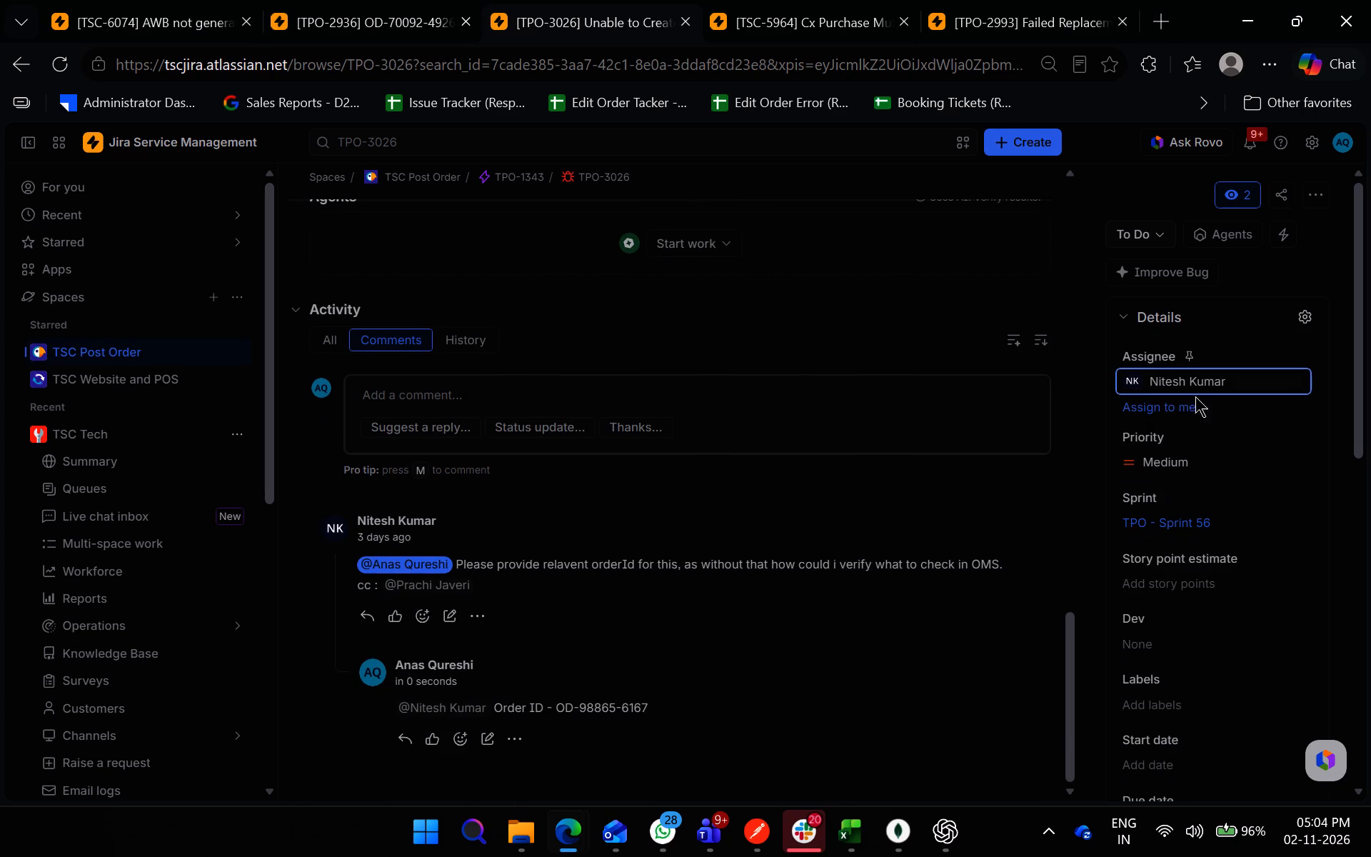
{"action": "left_click", "coordinate": [698, 513]}
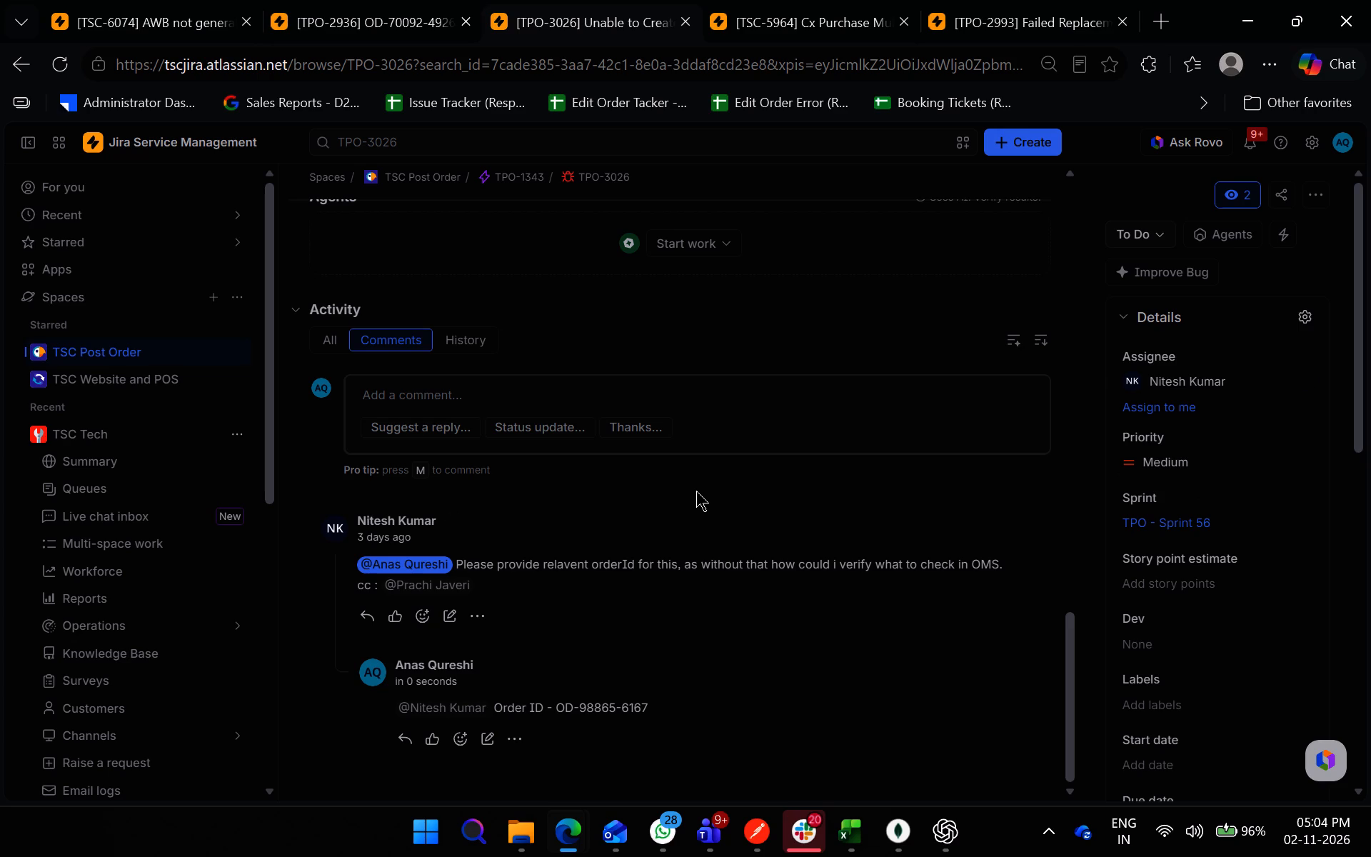
Close the TPO-3026 tab and the pending-tickets Excel workbook.
{"action": "left_click", "coordinate": [684, 23]}
{"action": "left_click", "coordinate": [866, 846]}
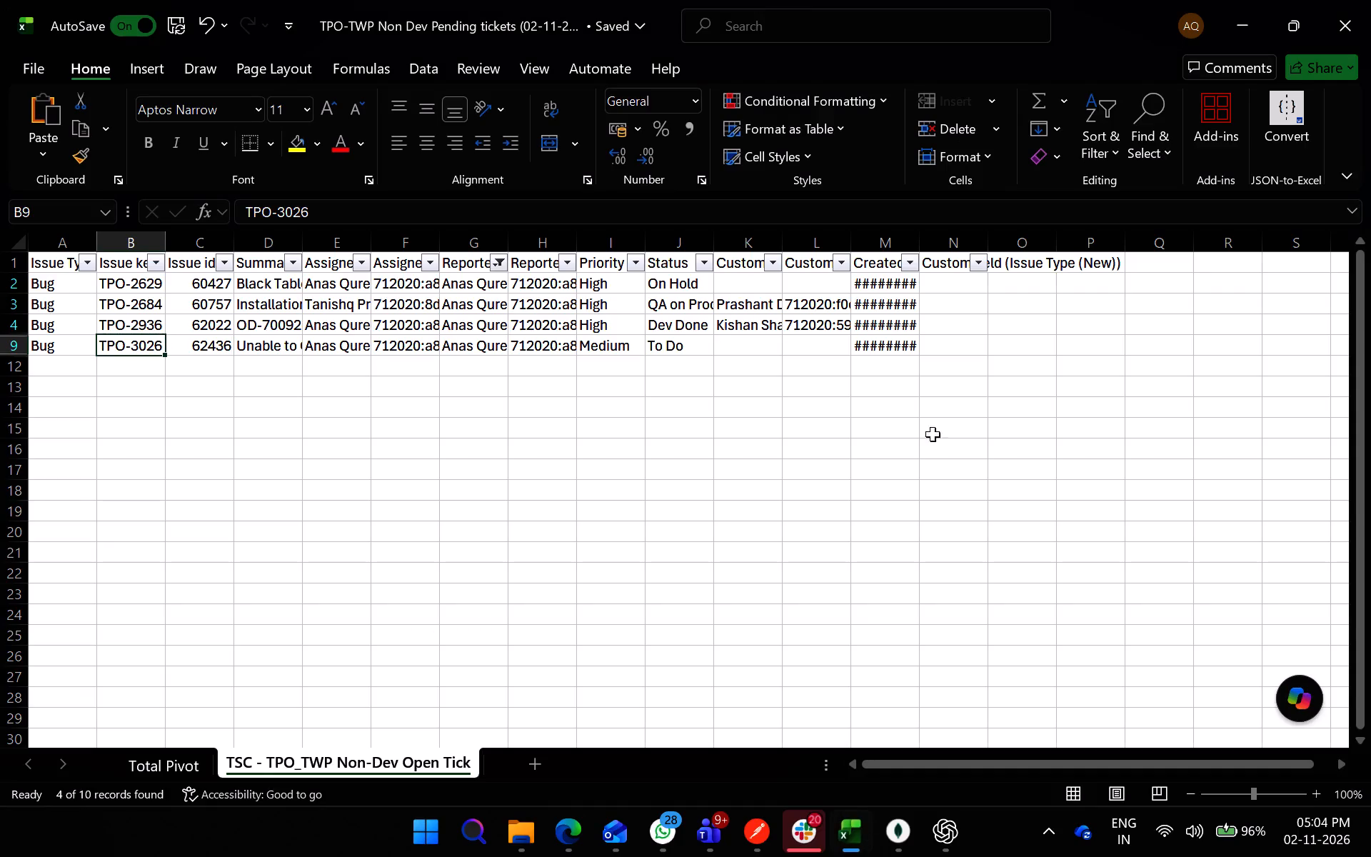
{"action": "left_click", "coordinate": [1370, 0]}
Return to the assigned-to-me queue in Jira and check the comments on TSC-6074.
{"action": "left_click", "coordinate": [984, 0]}
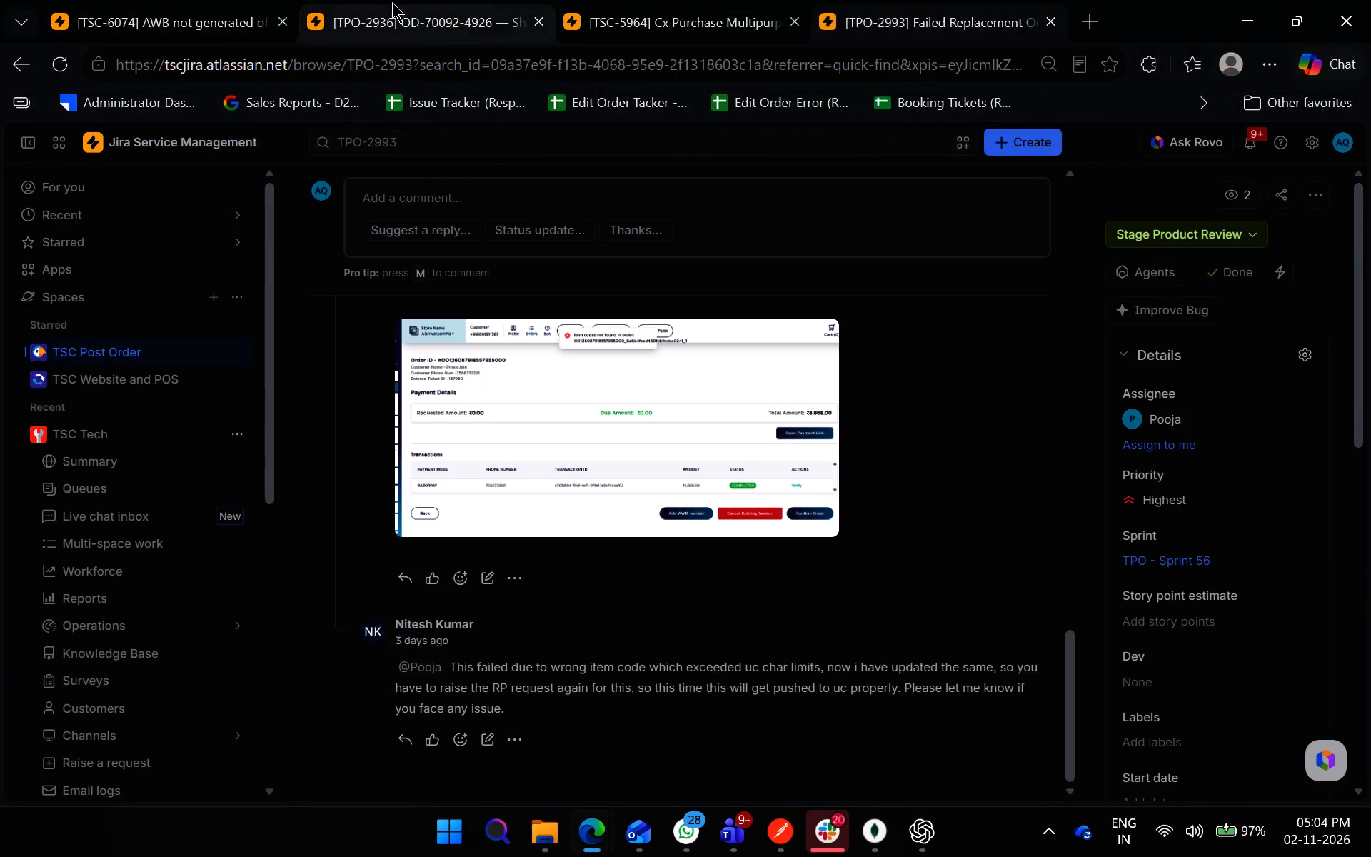
{"action": "left_click", "coordinate": [147, 0]}
{"action": "scroll", "coordinate": [1260, 741], "scroll_direction": "down", "scroll_amount": 4}
{"action": "scroll", "coordinate": [1250, 731], "scroll_direction": "up", "scroll_amount": 5}
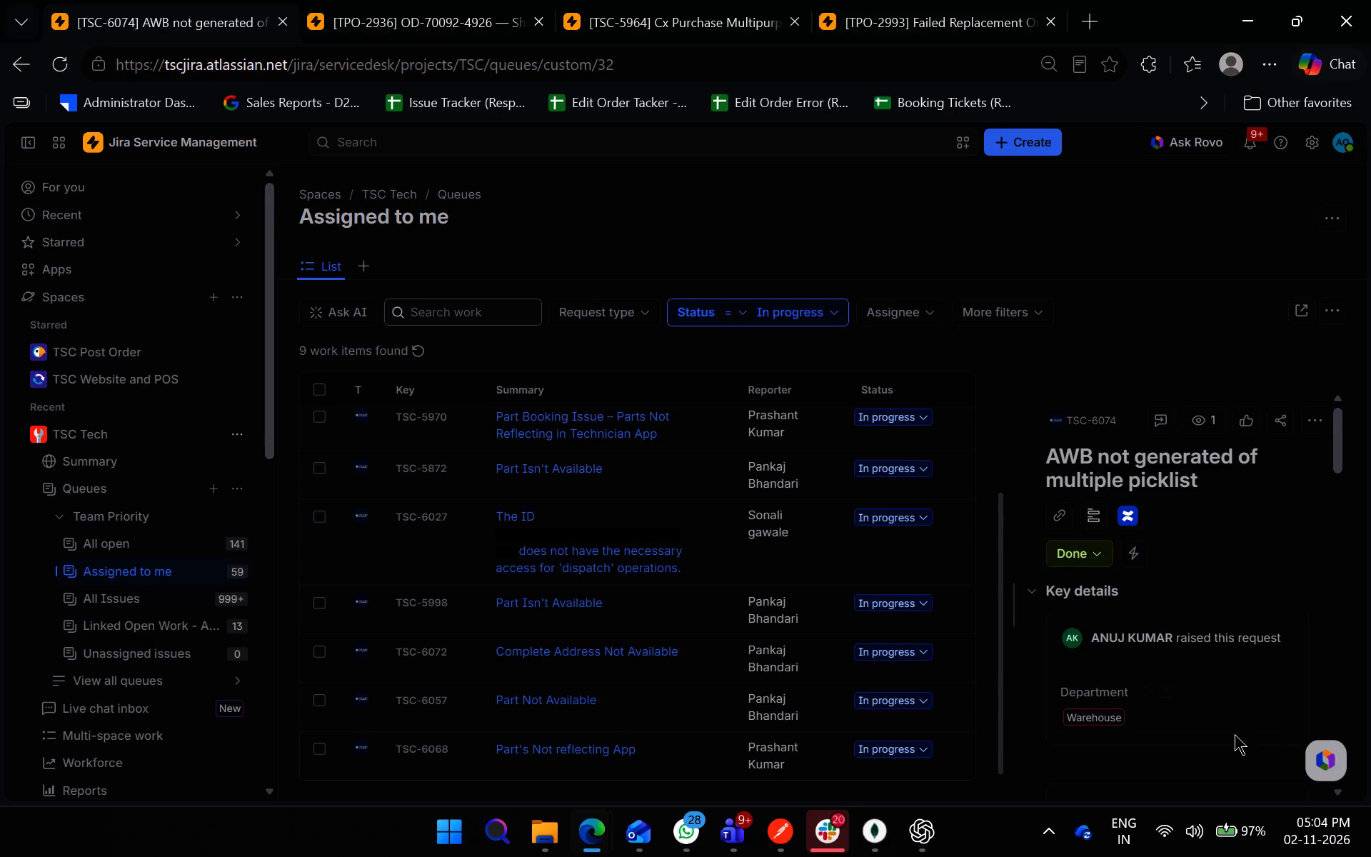
{"action": "scroll", "coordinate": [1231, 741], "scroll_direction": "down", "scroll_amount": 18}
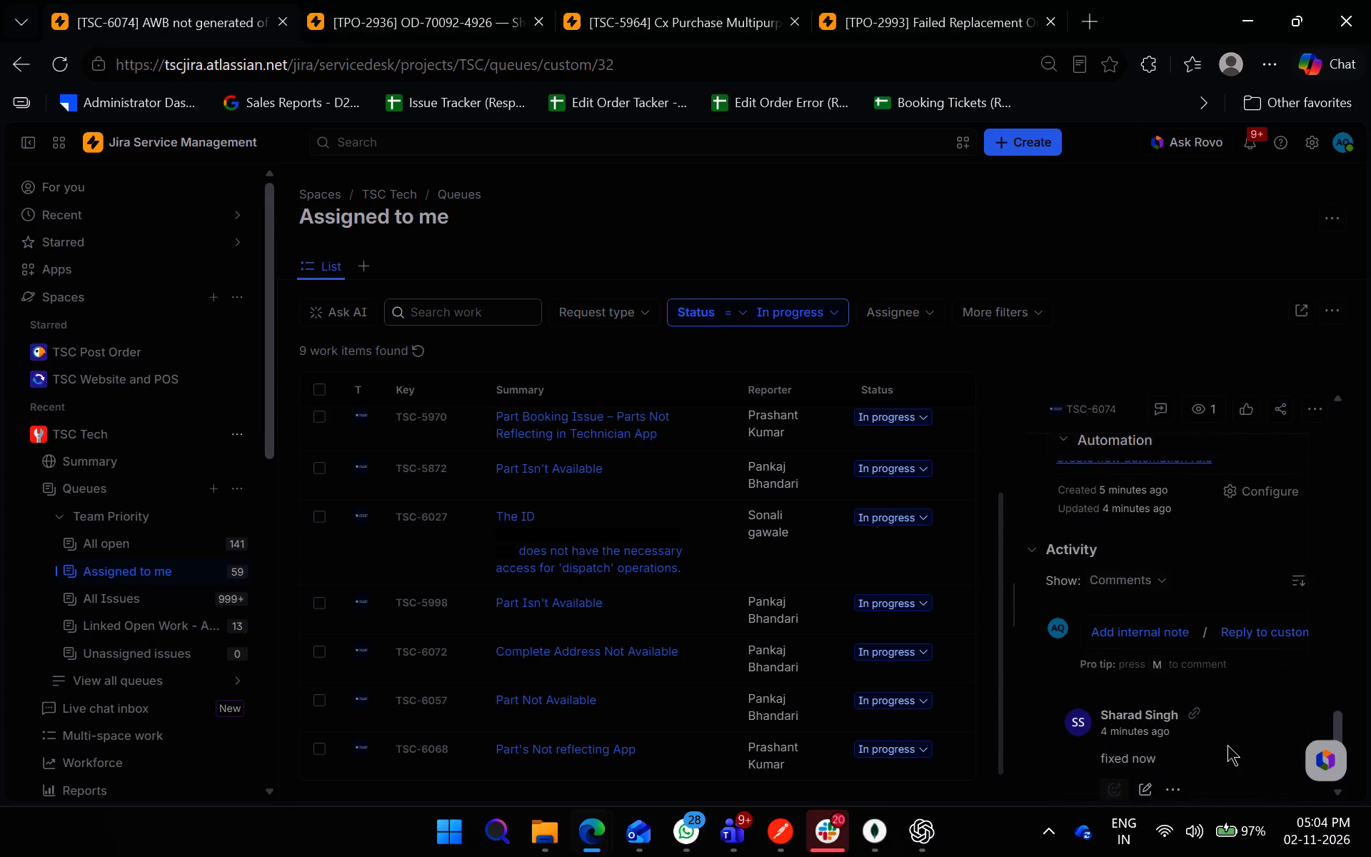
{"action": "scroll", "coordinate": [1227, 745], "scroll_direction": "down", "scroll_amount": 3}
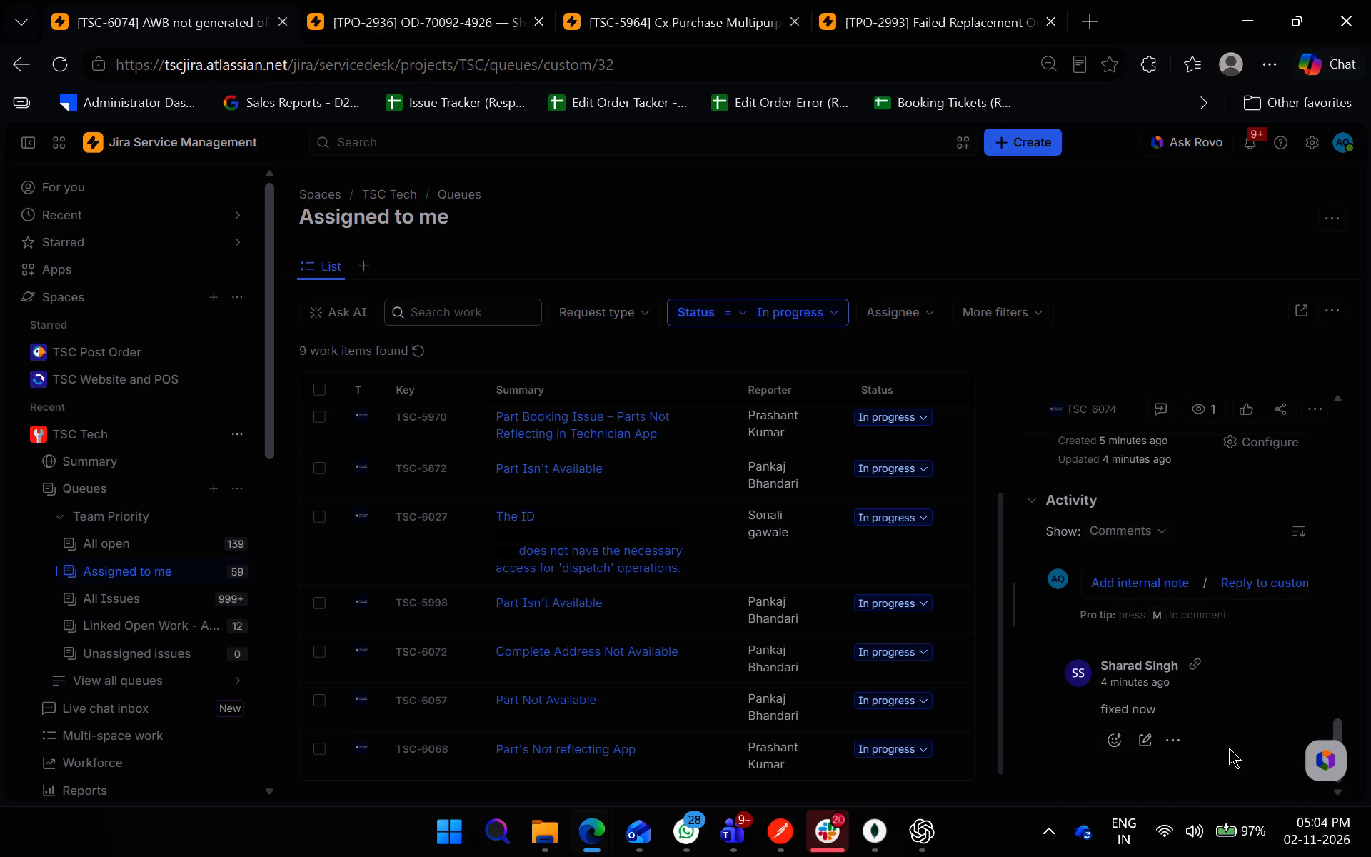
Change the queue's Status filter from In progress to Waiting for customer.
{"action": "left_click", "coordinate": [812, 300]}
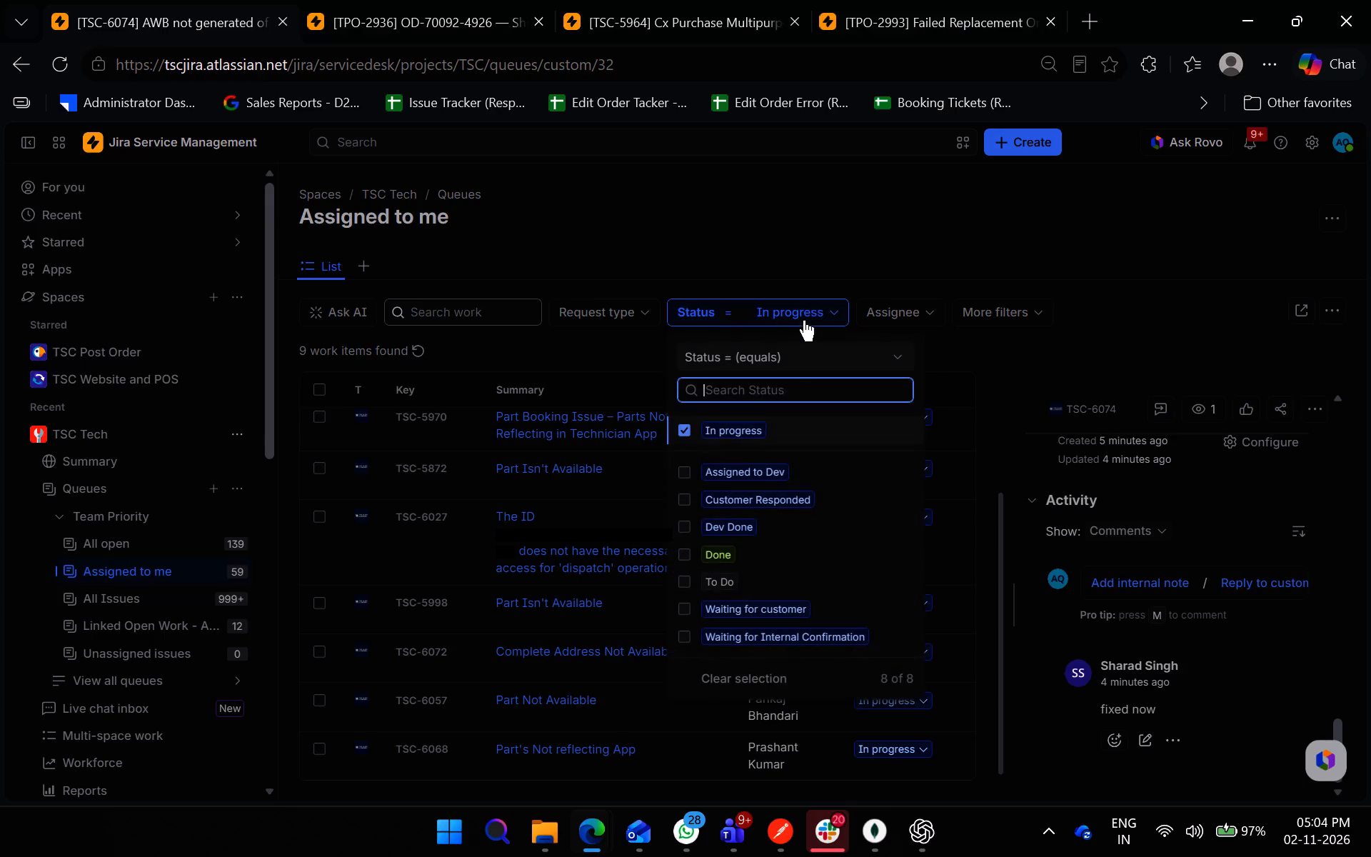
{"action": "left_click", "coordinate": [728, 417]}
{"action": "left_click", "coordinate": [782, 610]}
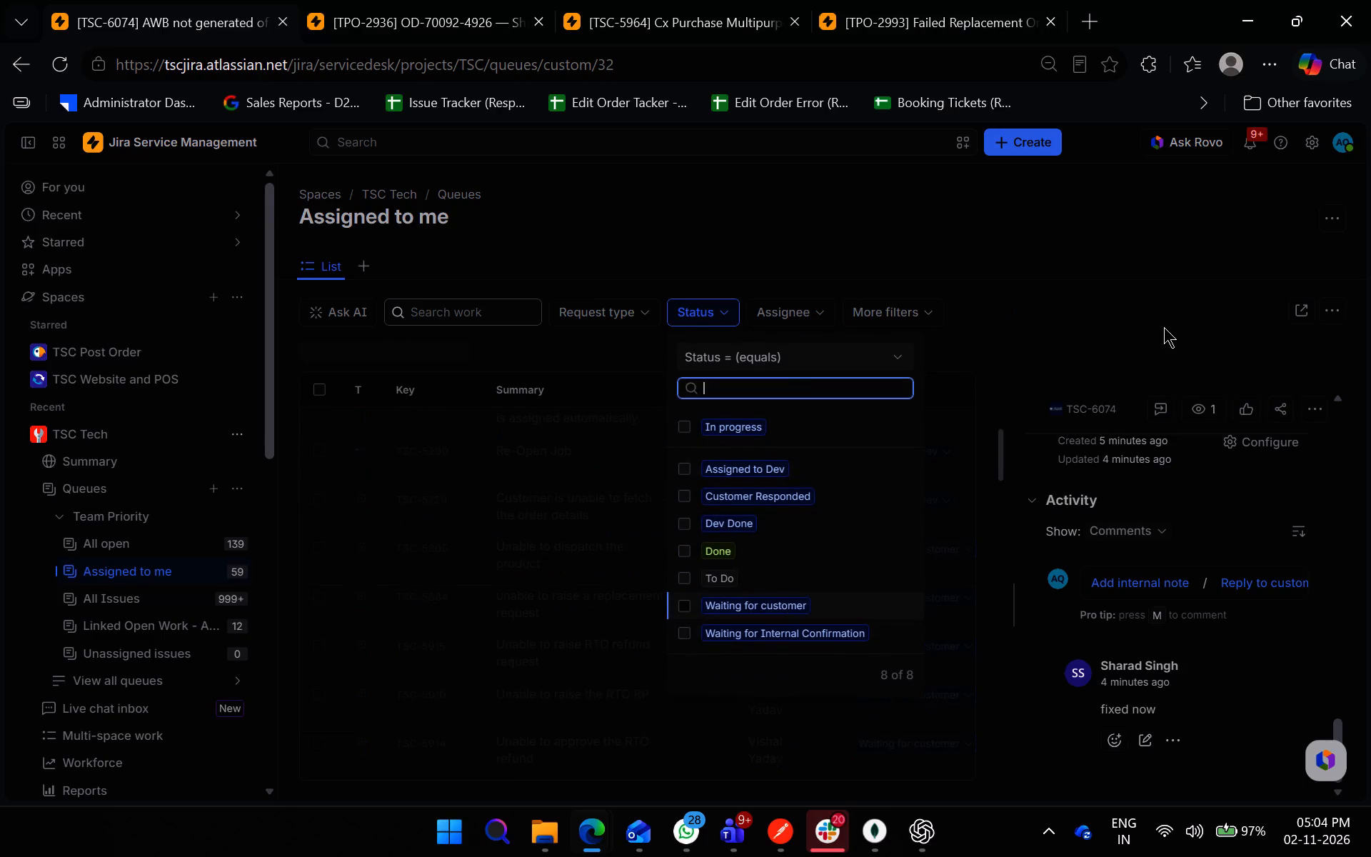
{"action": "left_click", "coordinate": [1180, 314]}
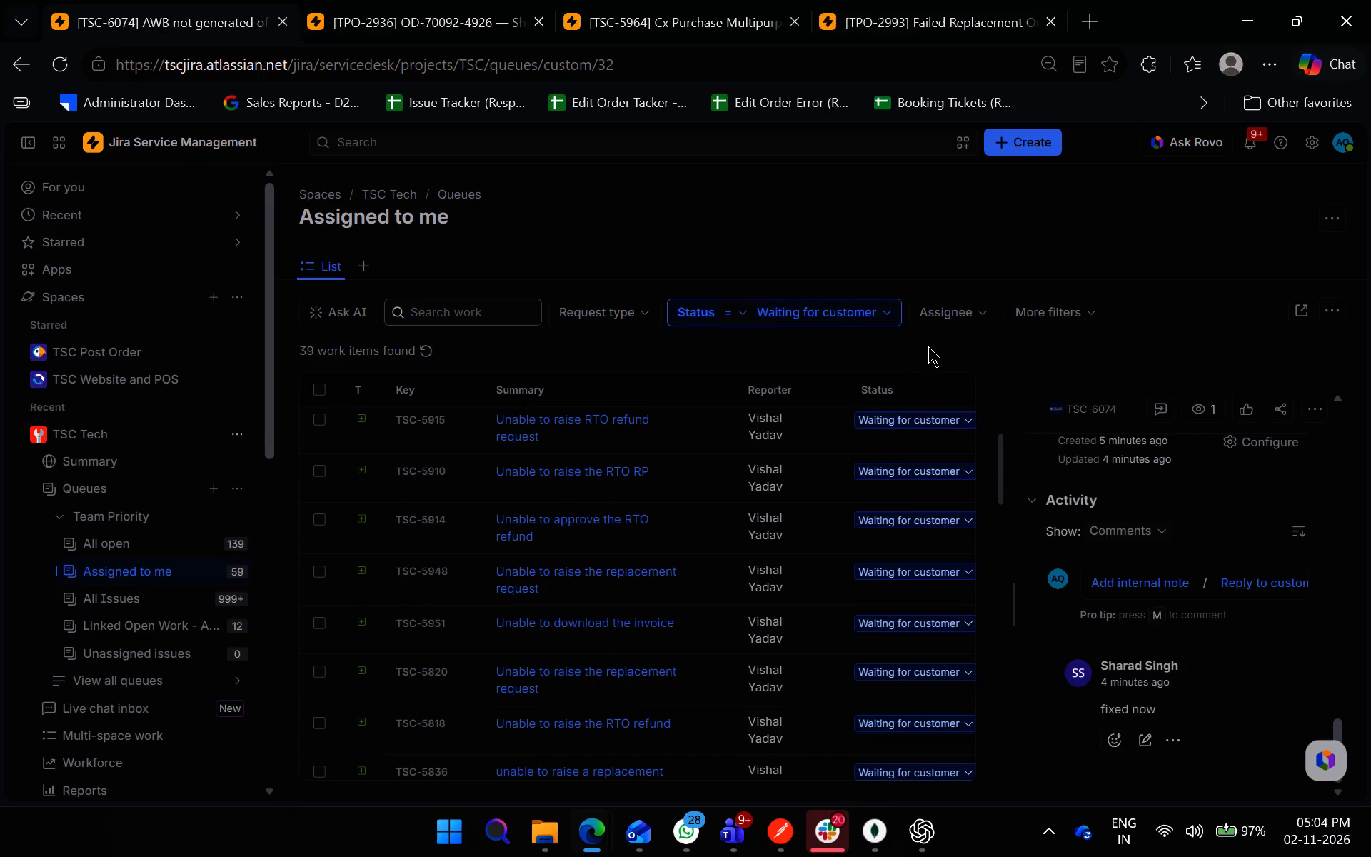
Add a Department filter to the queue that excludes CRM requests.
{"action": "left_click", "coordinate": [1017, 317]}
{"action": "key", "text": "d"}
{"action": "key", "text": "e"}
{"action": "key", "text": "p"}
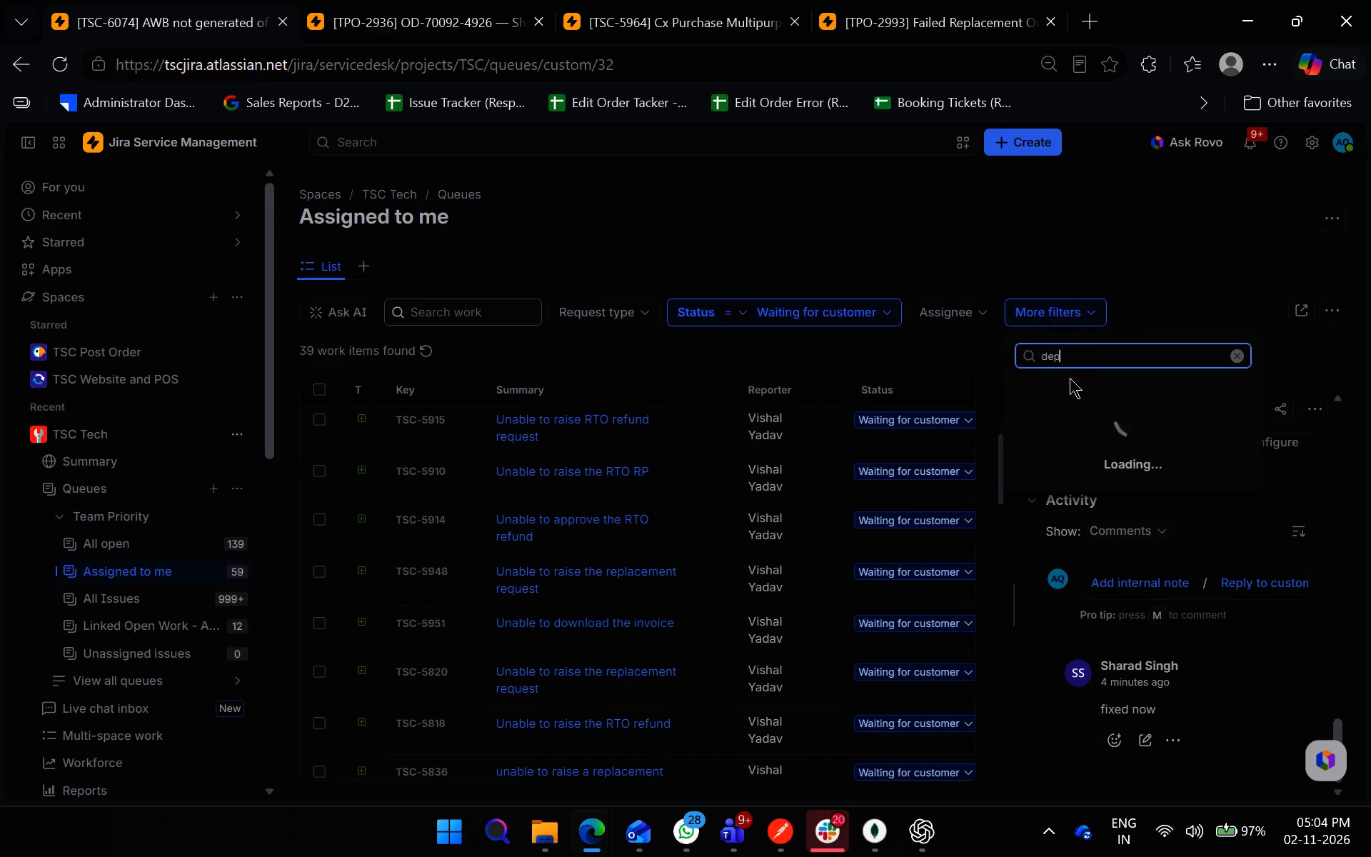
{"action": "left_click", "coordinate": [1040, 393]}
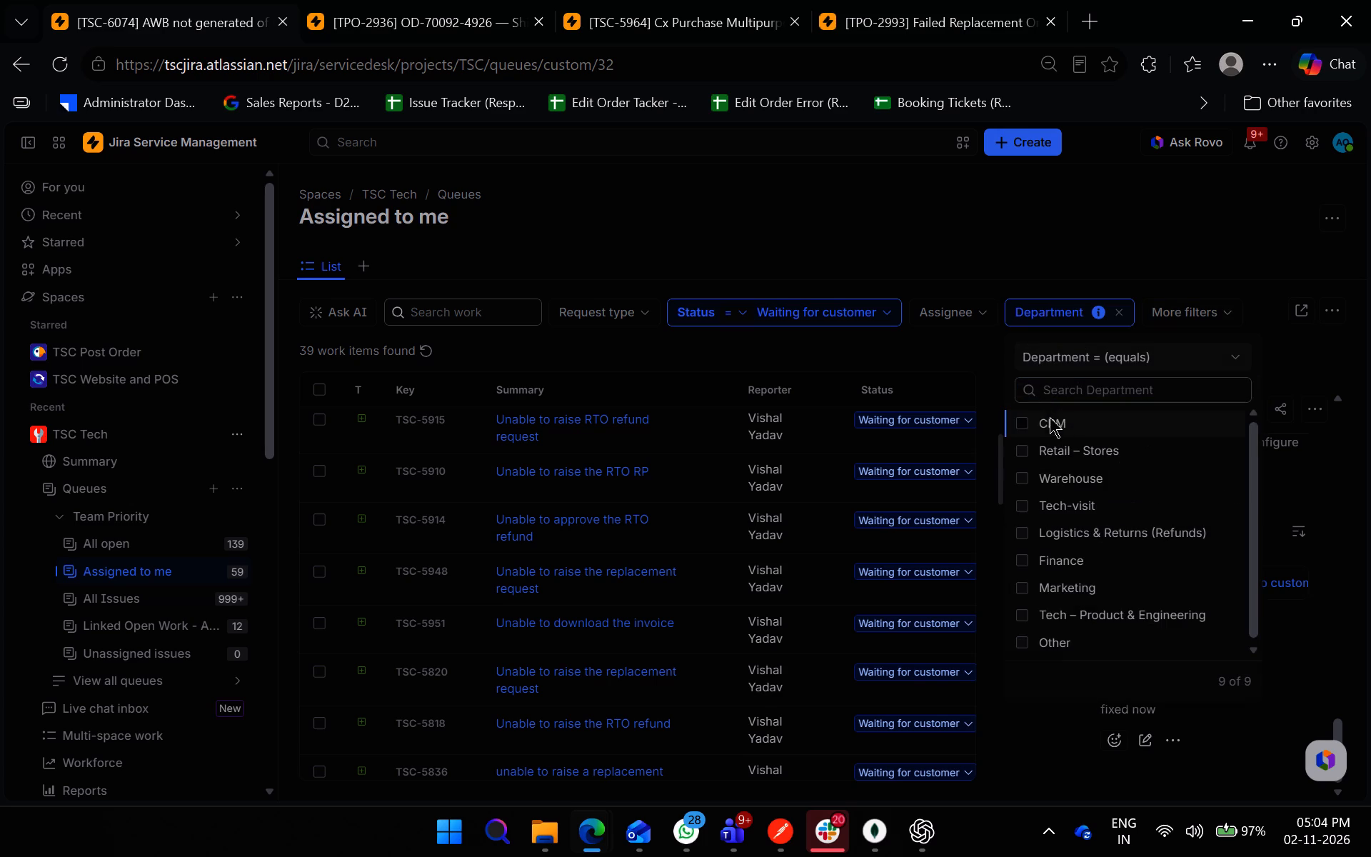
{"action": "left_click", "coordinate": [1058, 429]}
{"action": "left_click", "coordinate": [1150, 352]}
{"action": "left_click", "coordinate": [1138, 423]}
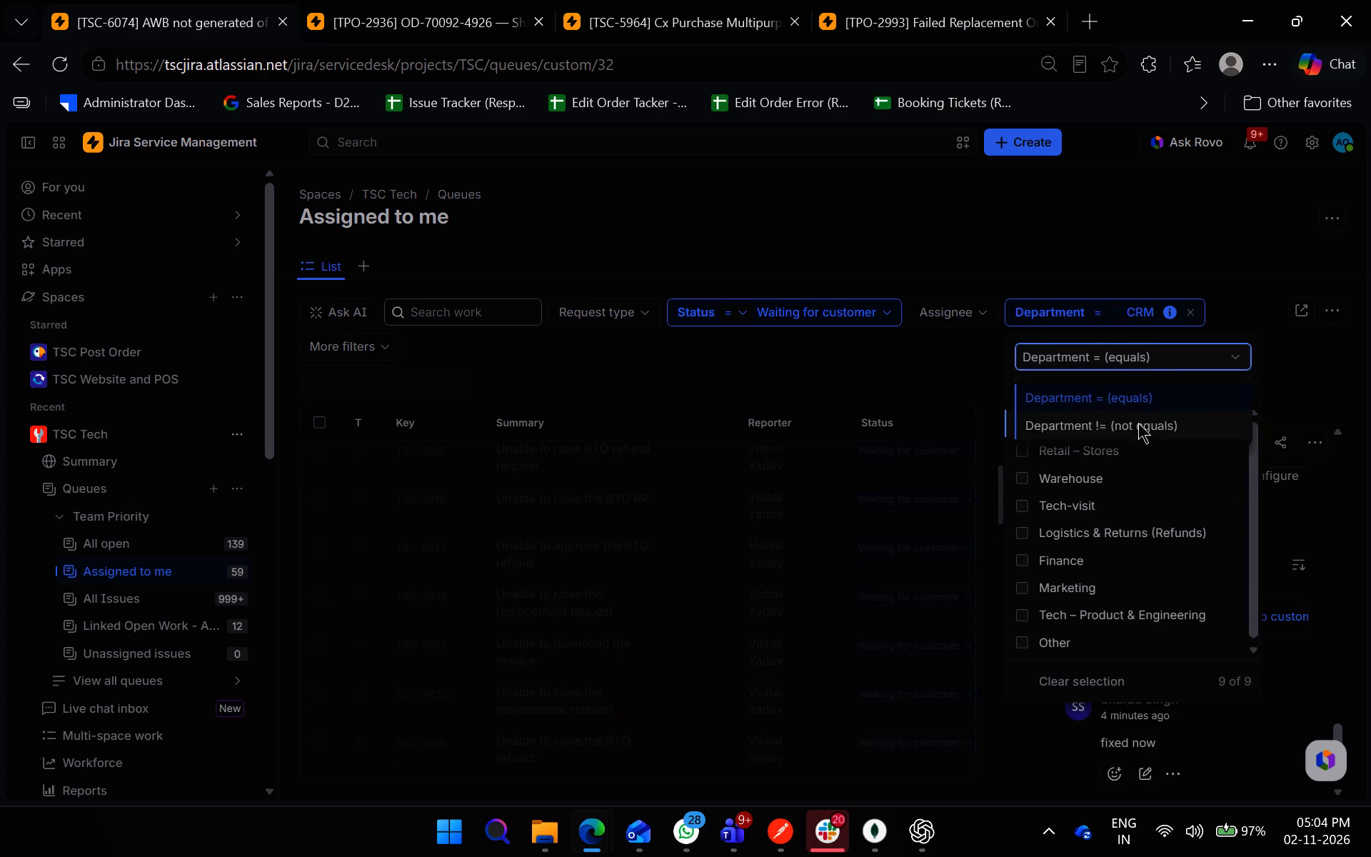
Close the TSC-6074 details and collapse the navigation sidebar so the filtered queue shows all its columns.
{"action": "left_click", "coordinate": [1259, 216]}
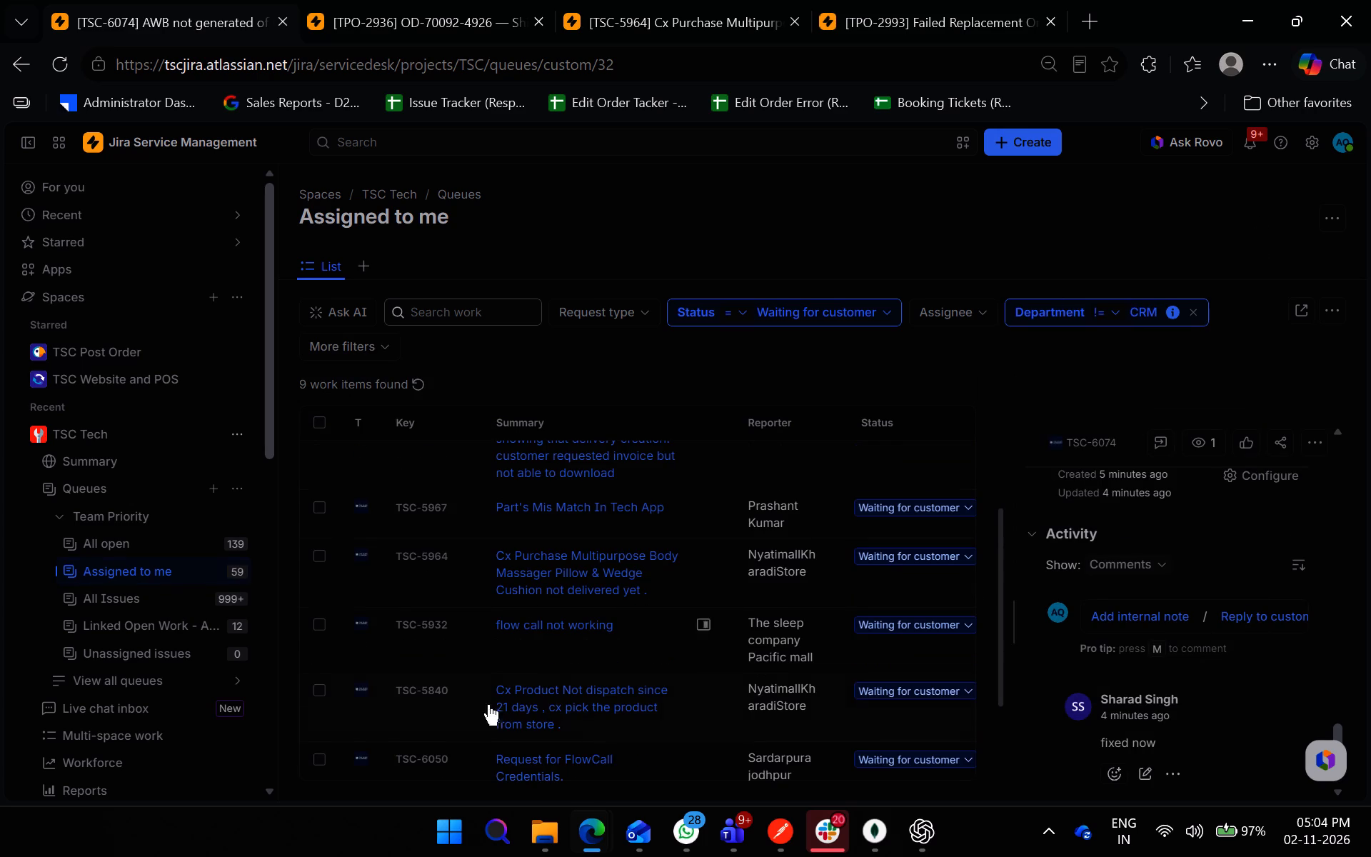
{"action": "left_click", "coordinate": [1278, 524]}
{"action": "key", "text": "Right"}
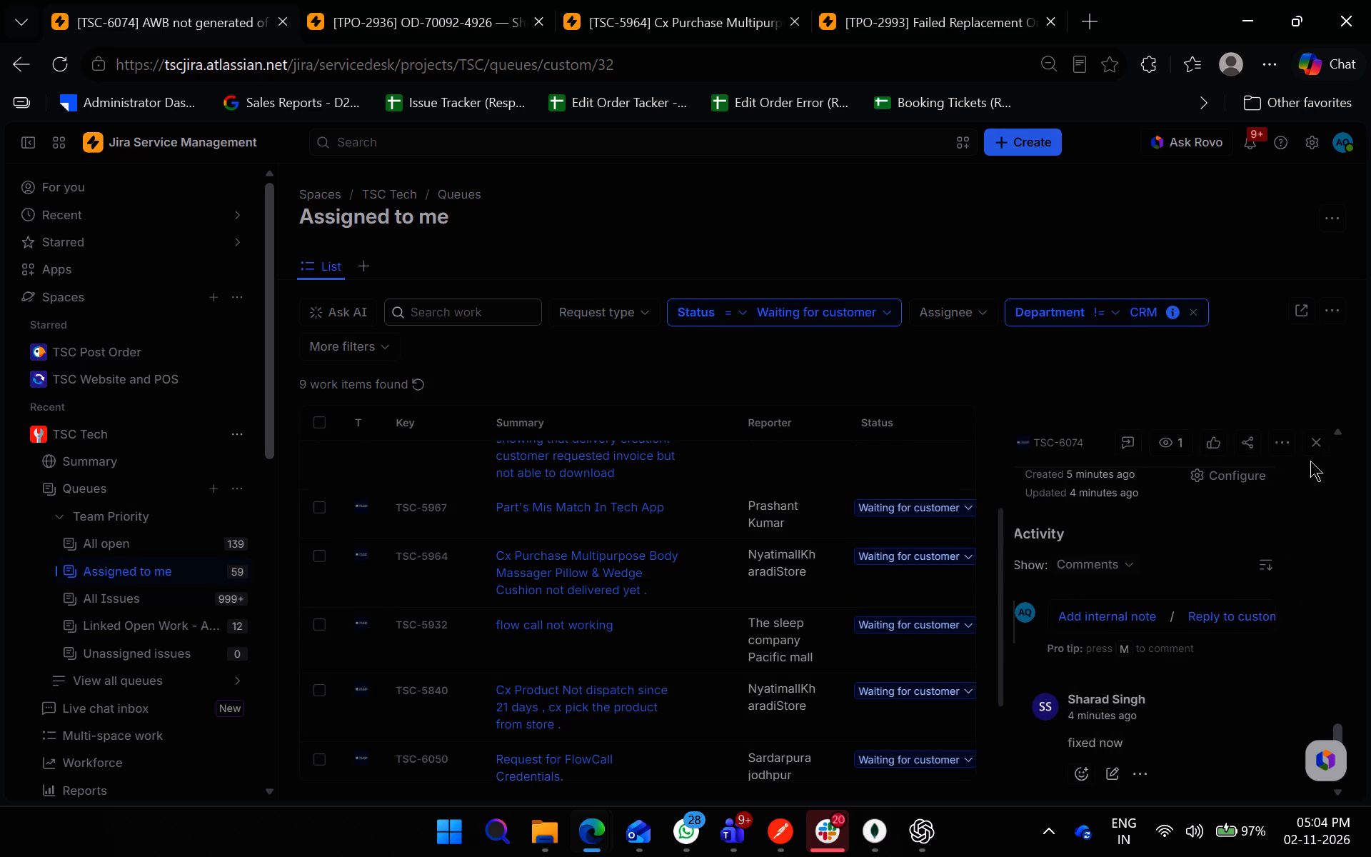
{"action": "left_click", "coordinate": [1309, 448]}
{"action": "left_click", "coordinate": [22, 143]}
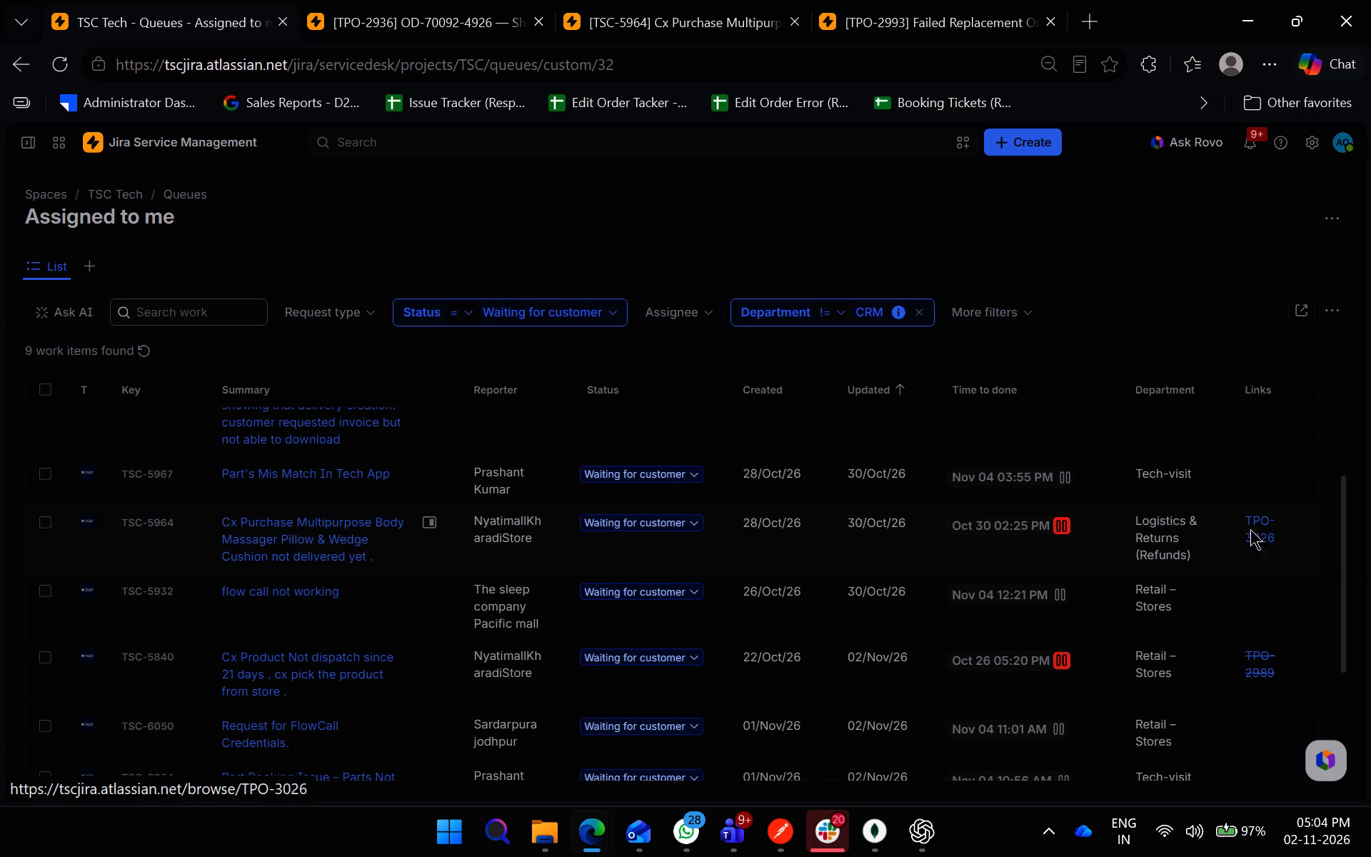
Open the TSC-5964 details beside the queue and review its comments, submitted request form and linked work items.
{"action": "left_click", "coordinate": [433, 523]}
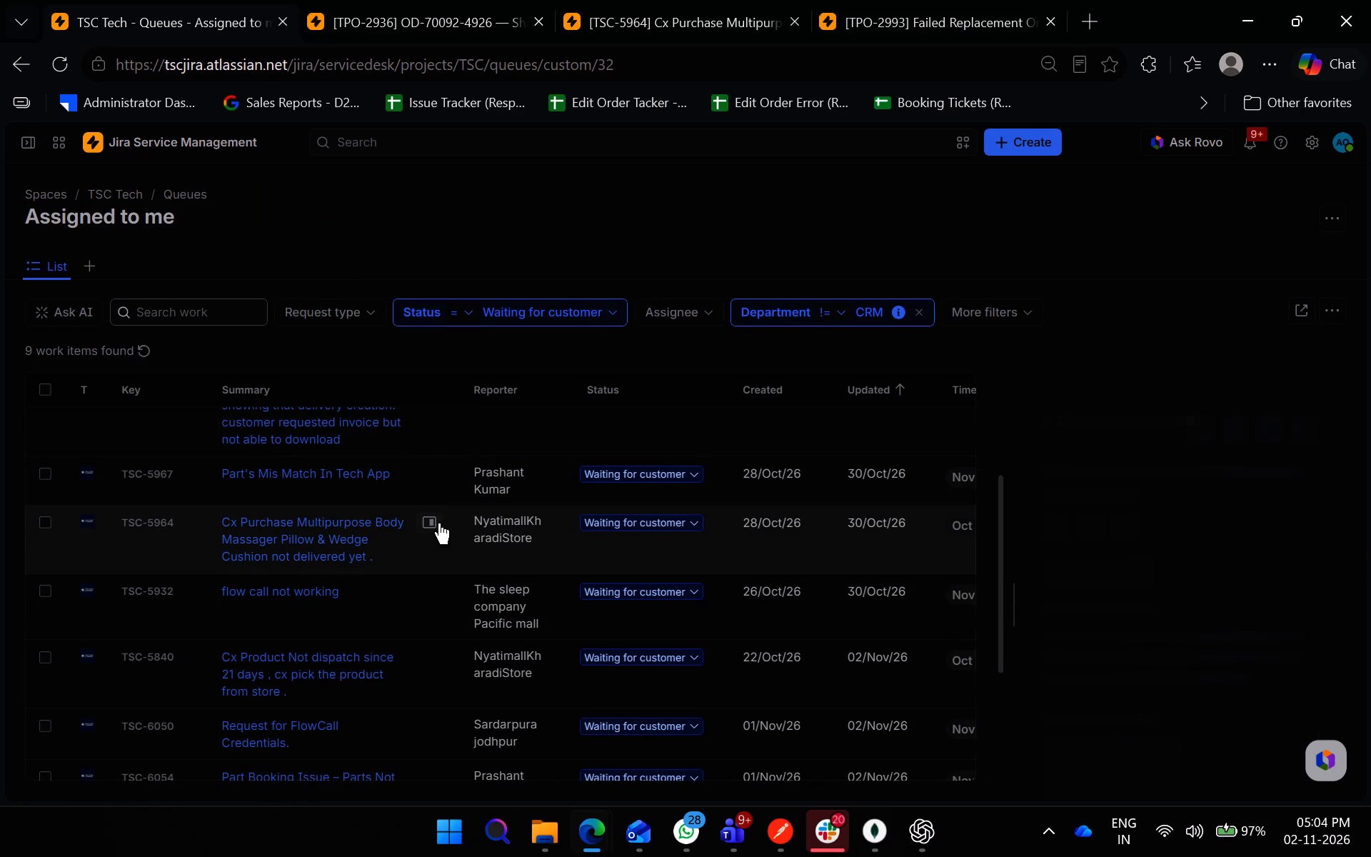
{"action": "scroll", "coordinate": [1277, 670], "scroll_direction": "down", "scroll_amount": 18}
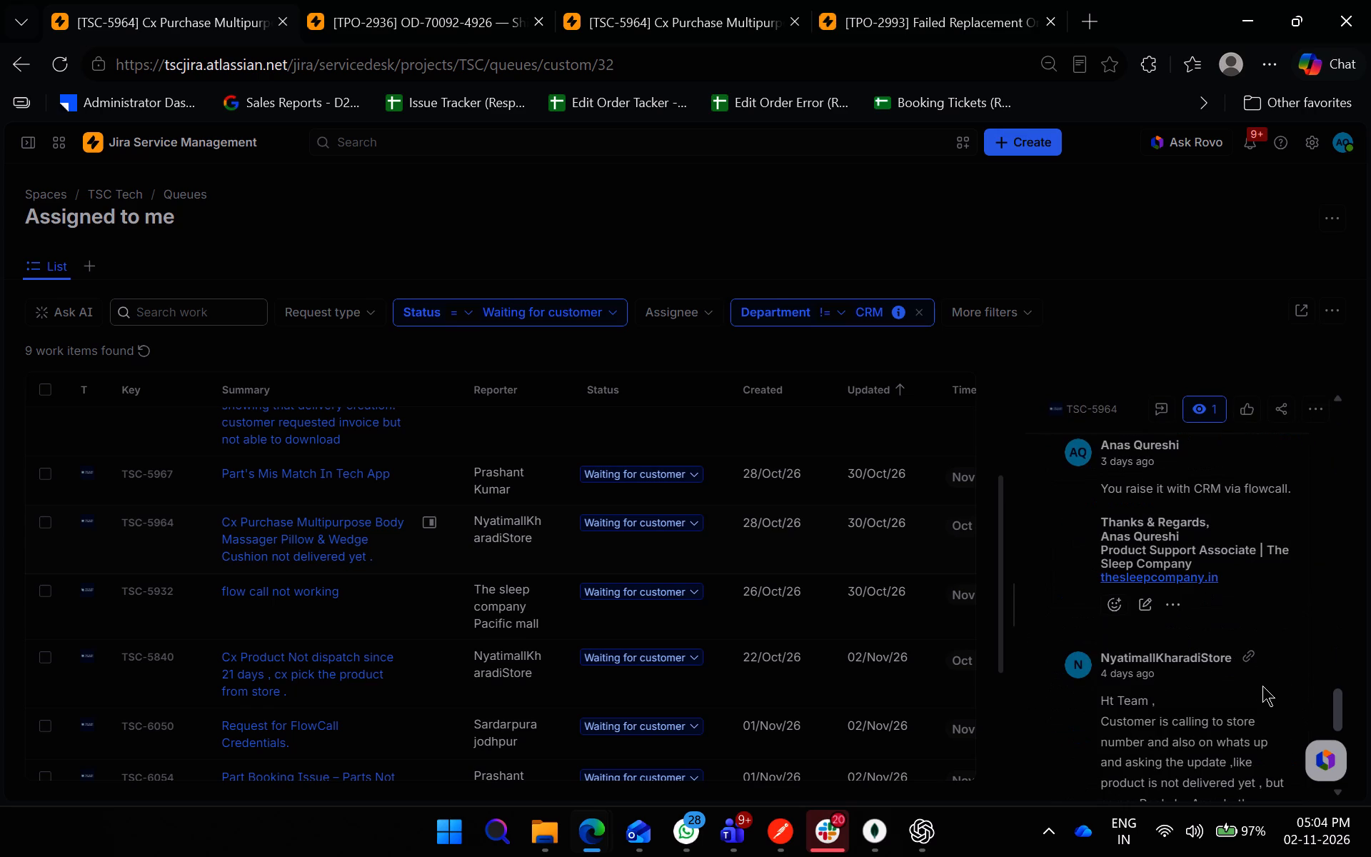
{"action": "scroll", "coordinate": [1262, 686], "scroll_direction": "down", "scroll_amount": 2}
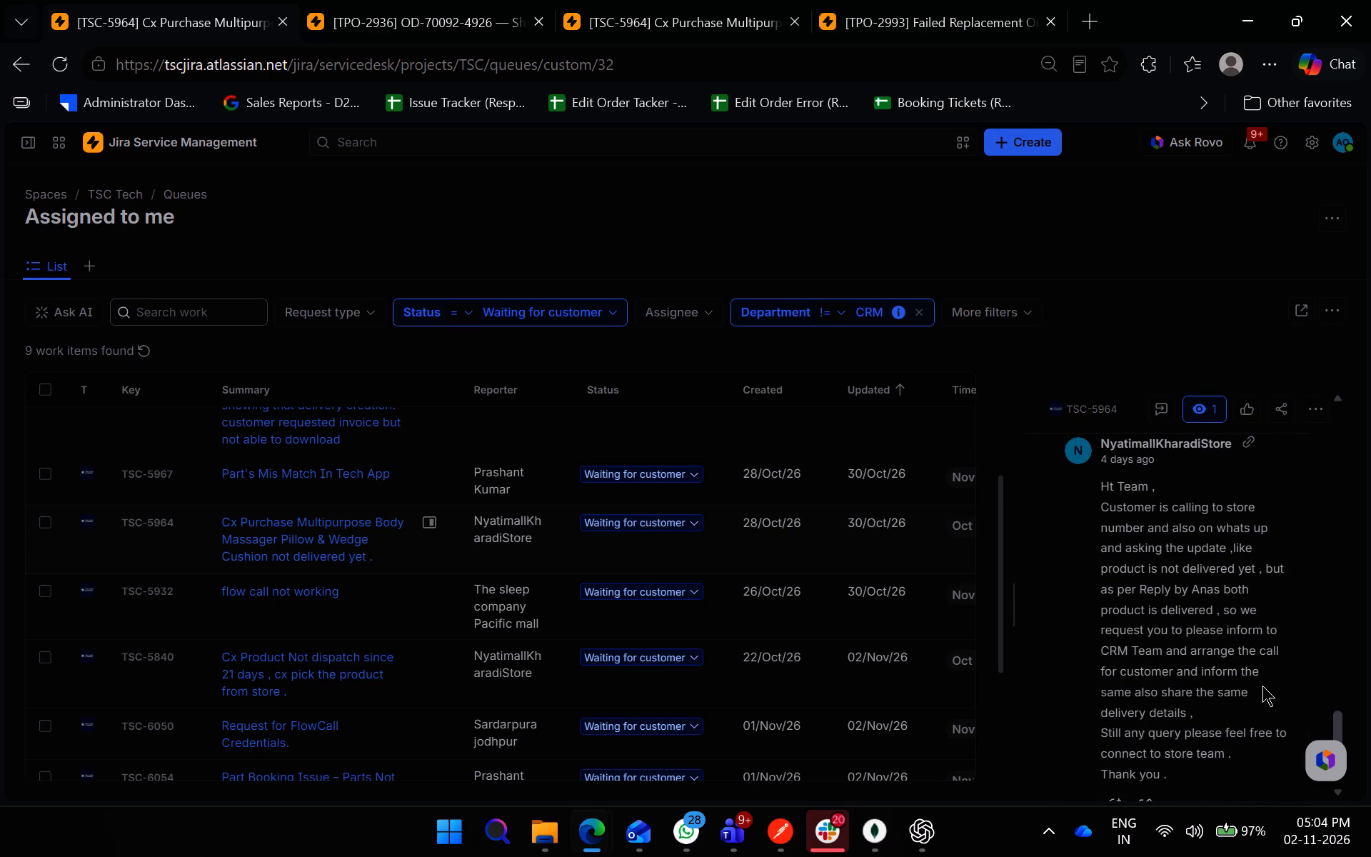
{"action": "scroll", "coordinate": [1262, 687], "scroll_direction": "down", "scroll_amount": 5}
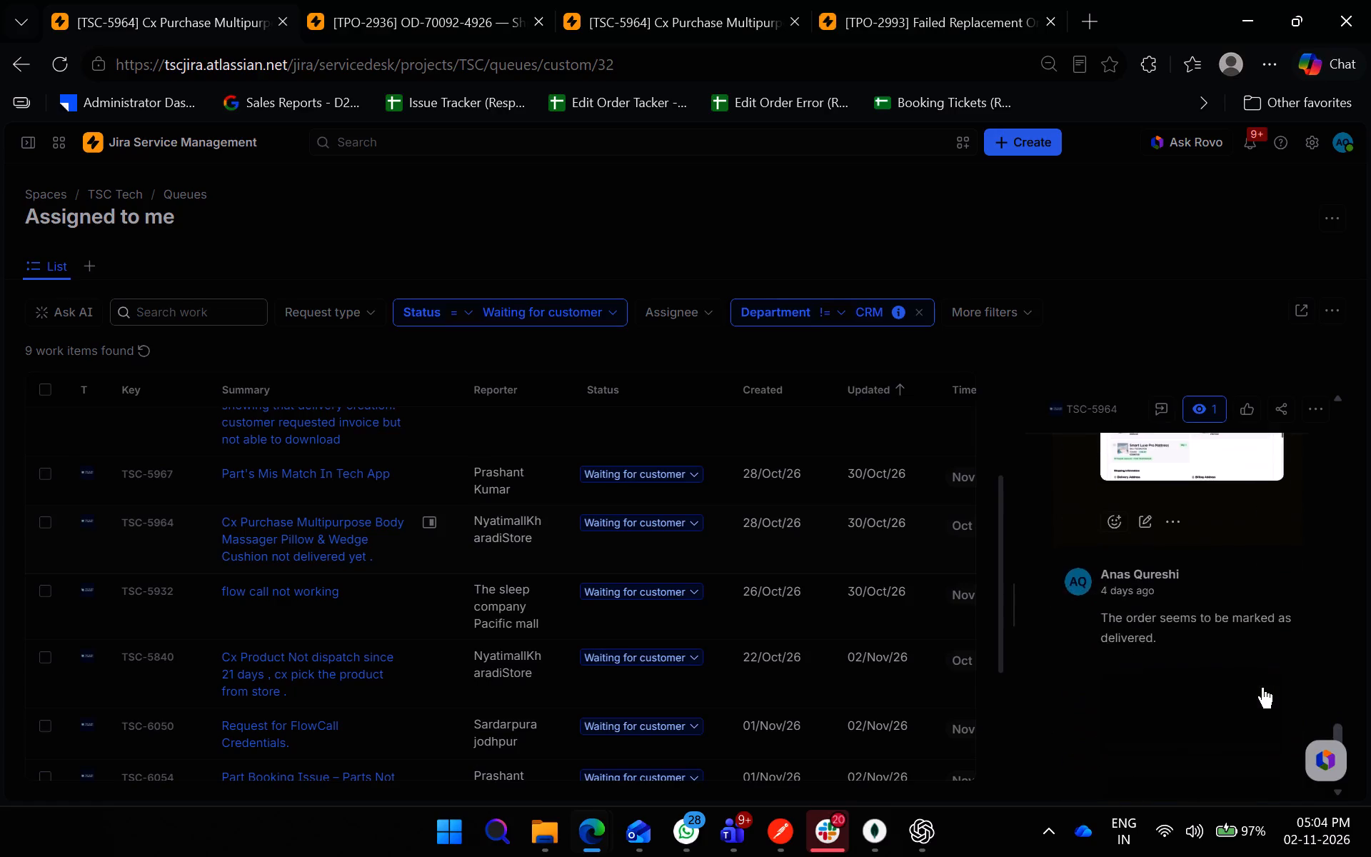
{"action": "scroll", "coordinate": [1262, 687], "scroll_direction": "up", "scroll_amount": 20}
{"action": "scroll", "coordinate": [1262, 687], "scroll_direction": "up", "scroll_amount": 5}
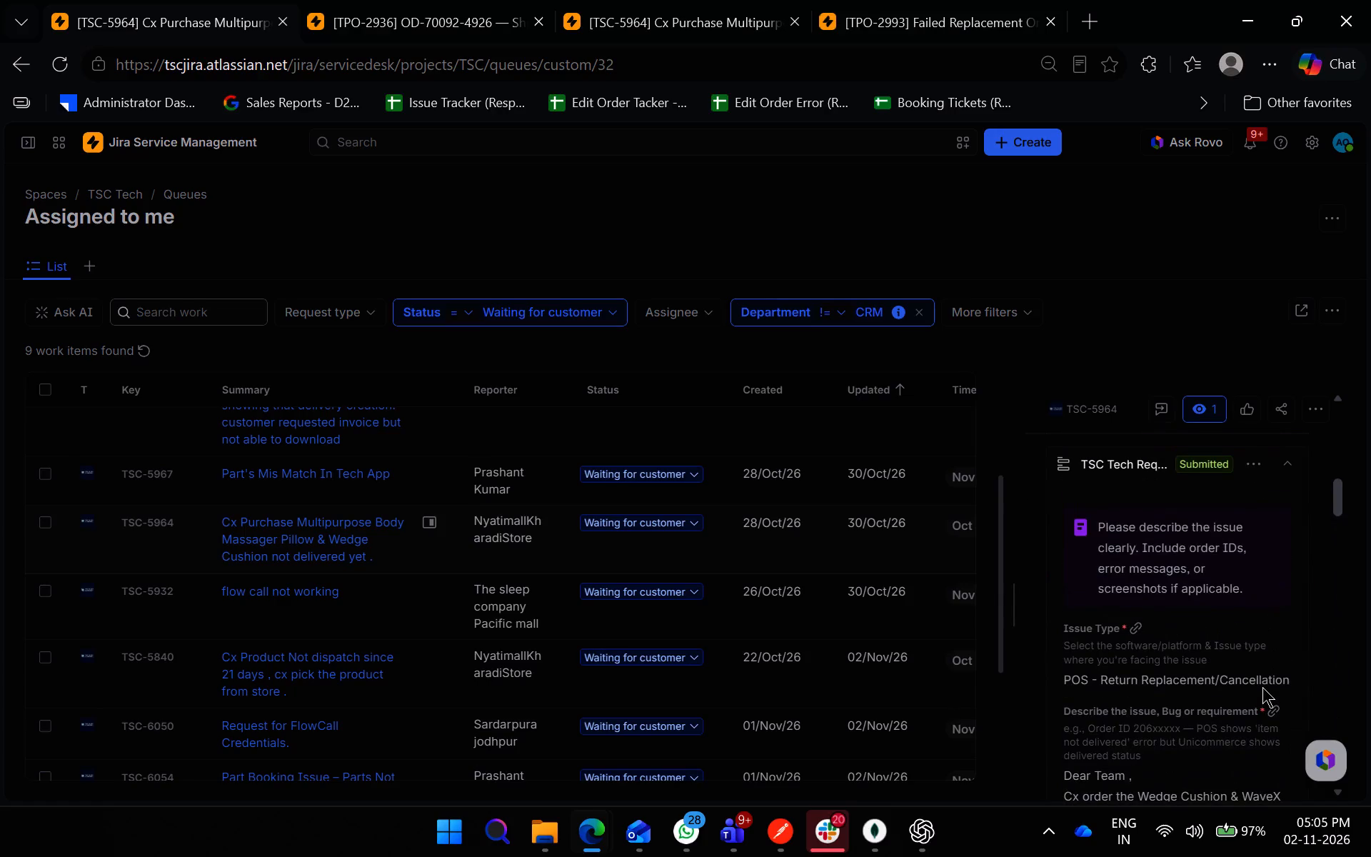
{"action": "scroll", "coordinate": [1262, 687], "scroll_direction": "up", "scroll_amount": 3}
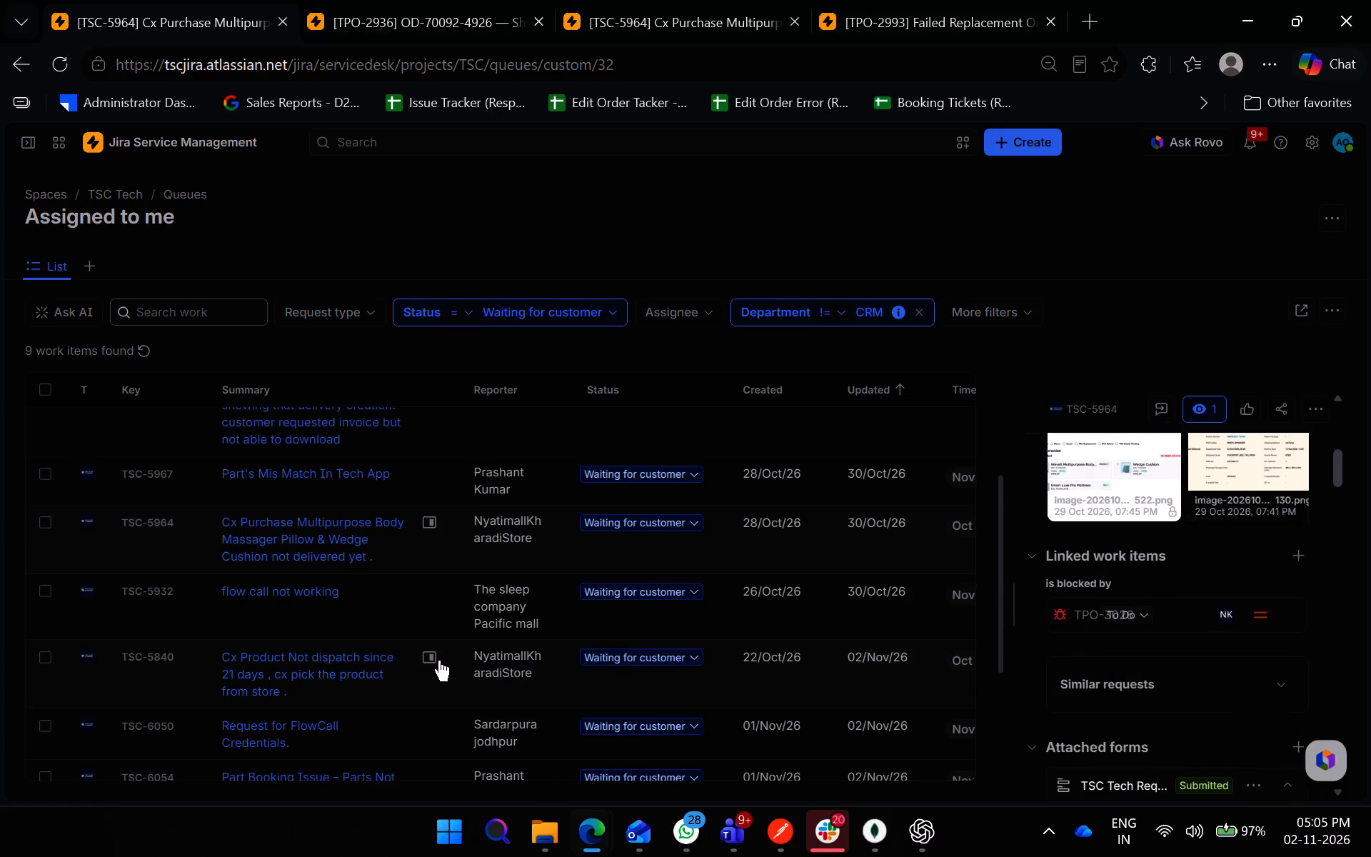
Review the linked work item, issue description and comments of TSC-5840 beside the queue, closing its details when done.
{"action": "left_click", "coordinate": [439, 660]}
{"action": "scroll", "coordinate": [1138, 653], "scroll_direction": "down", "scroll_amount": 2}
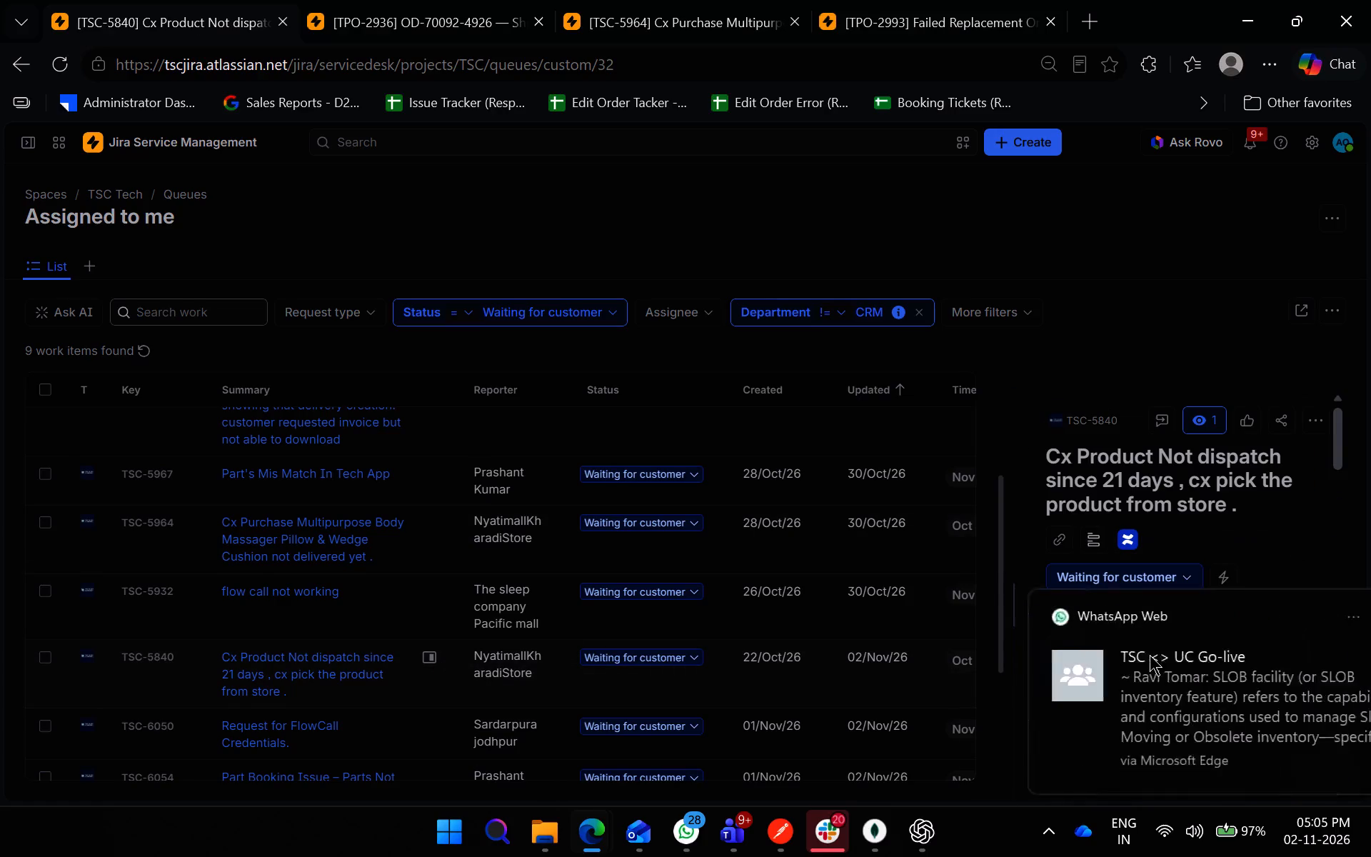
{"action": "scroll", "coordinate": [1150, 655], "scroll_direction": "down", "scroll_amount": 2}
{"action": "left_click", "coordinate": [1319, 621]}
{"action": "scroll", "coordinate": [1244, 679], "scroll_direction": "down", "scroll_amount": 11}
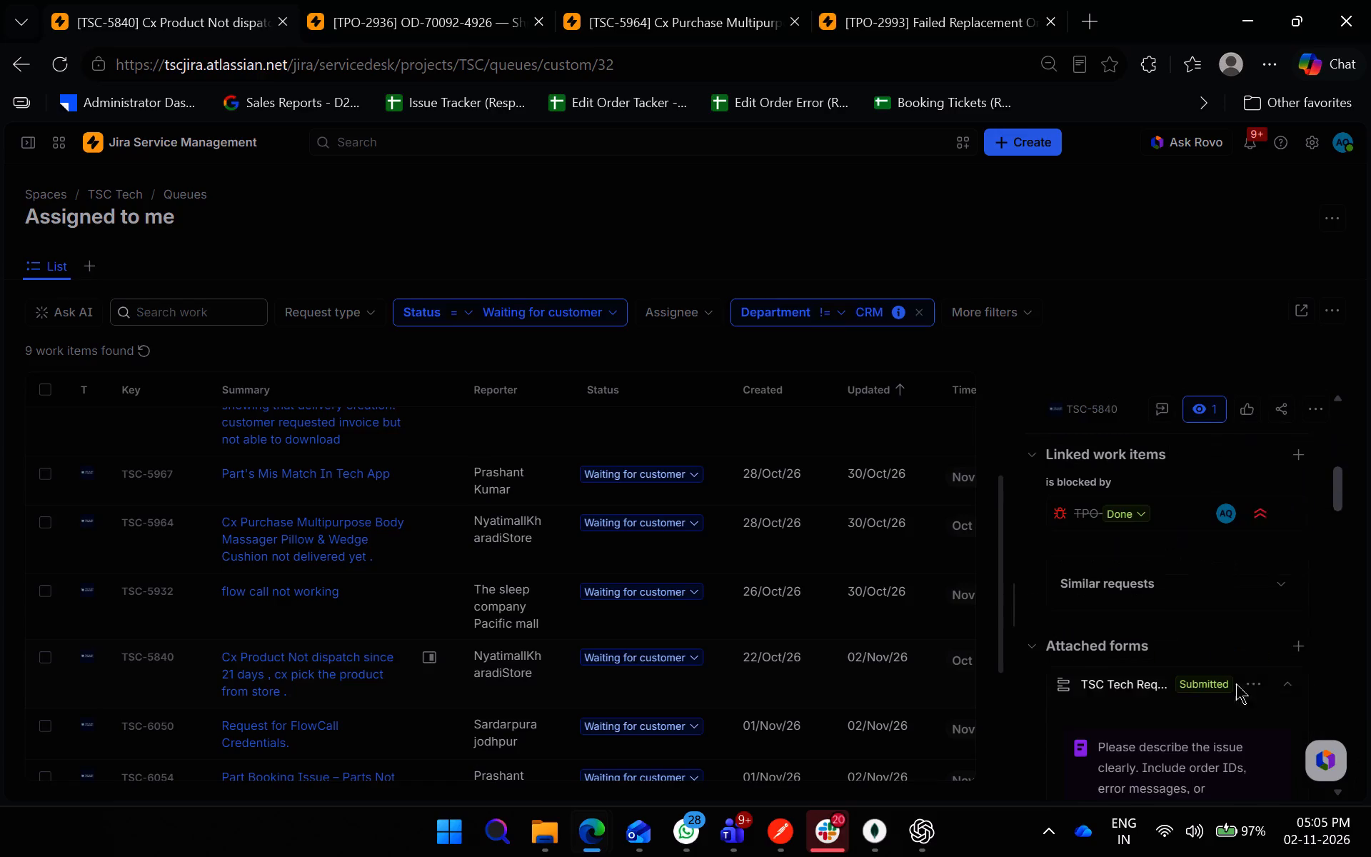
{"action": "scroll", "coordinate": [1234, 686], "scroll_direction": "down", "scroll_amount": 3}
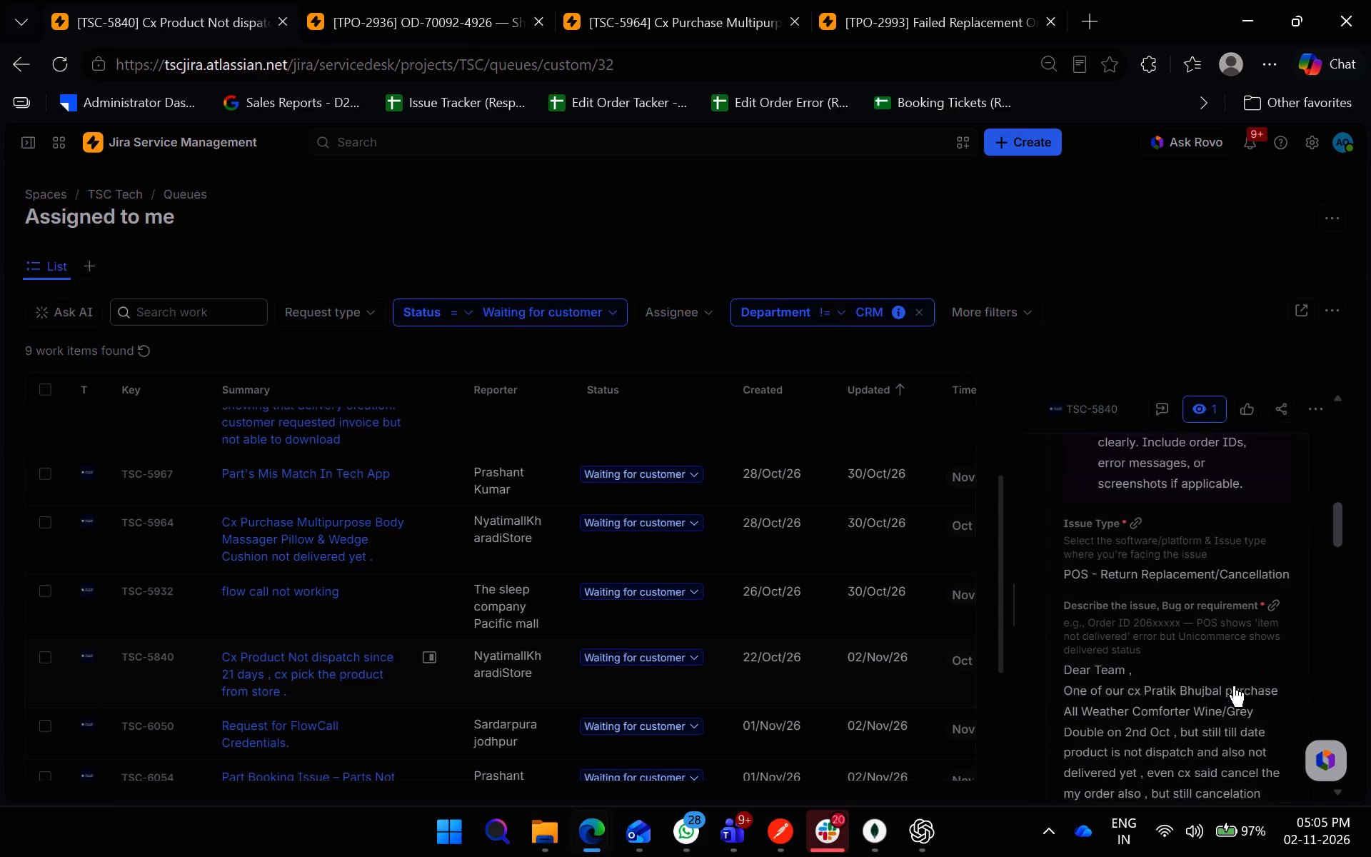
{"action": "scroll", "coordinate": [1234, 686], "scroll_direction": "down", "scroll_amount": 11}
{"action": "scroll", "coordinate": [1233, 686], "scroll_direction": "up", "scroll_amount": 8}
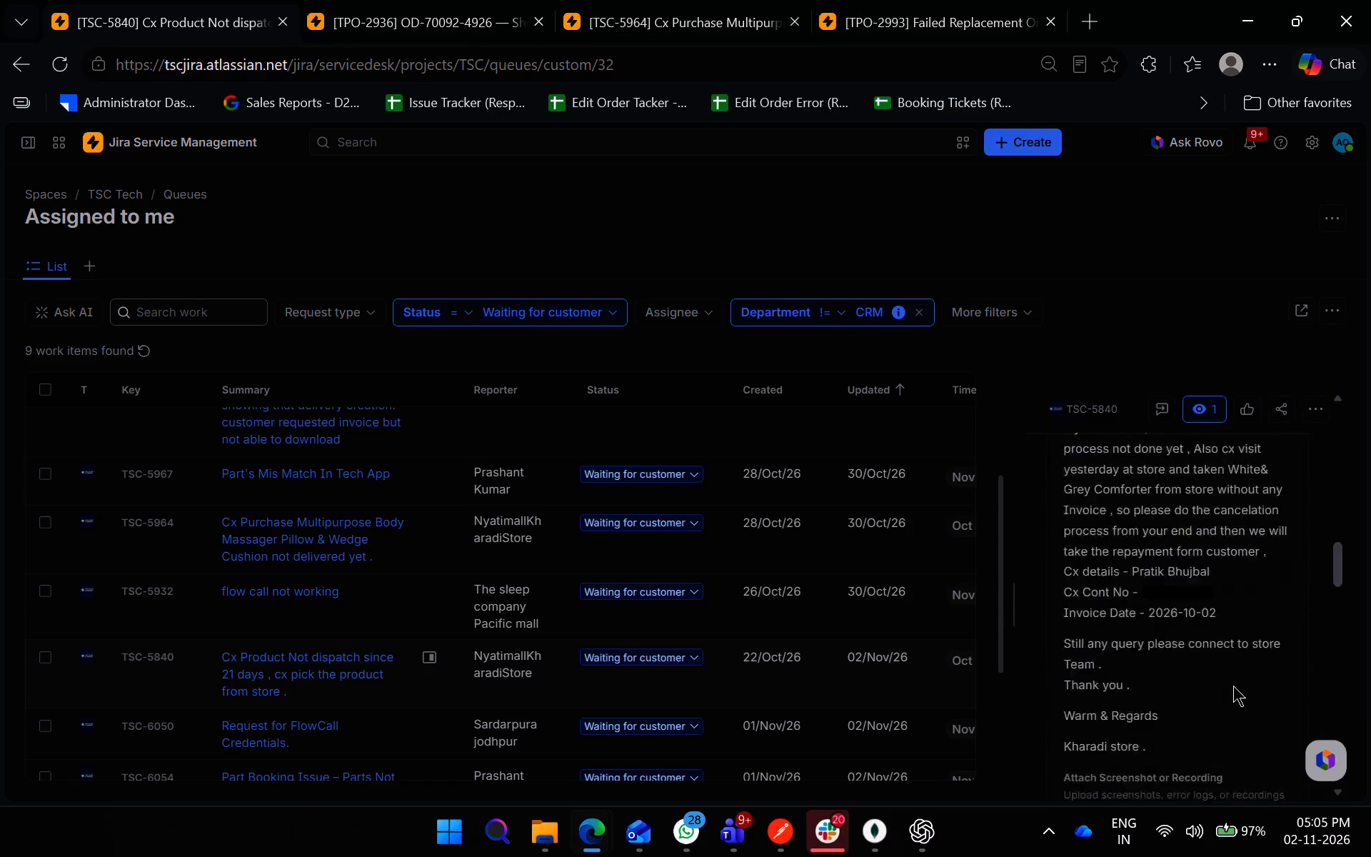
{"action": "scroll", "coordinate": [1233, 686], "scroll_direction": "down", "scroll_amount": 14}
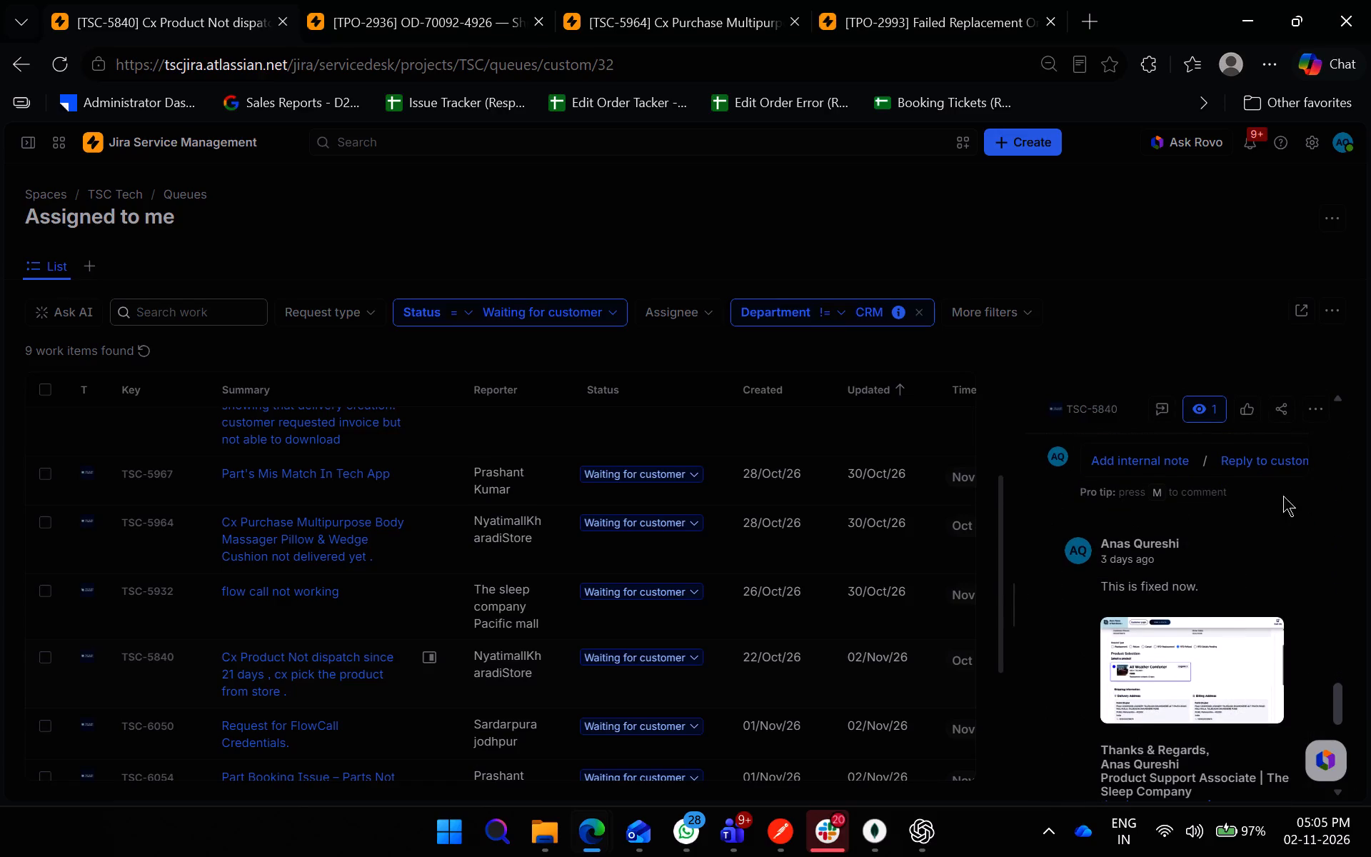
{"action": "left_click", "coordinate": [1298, 560]}
{"action": "key", "text": "Right"}
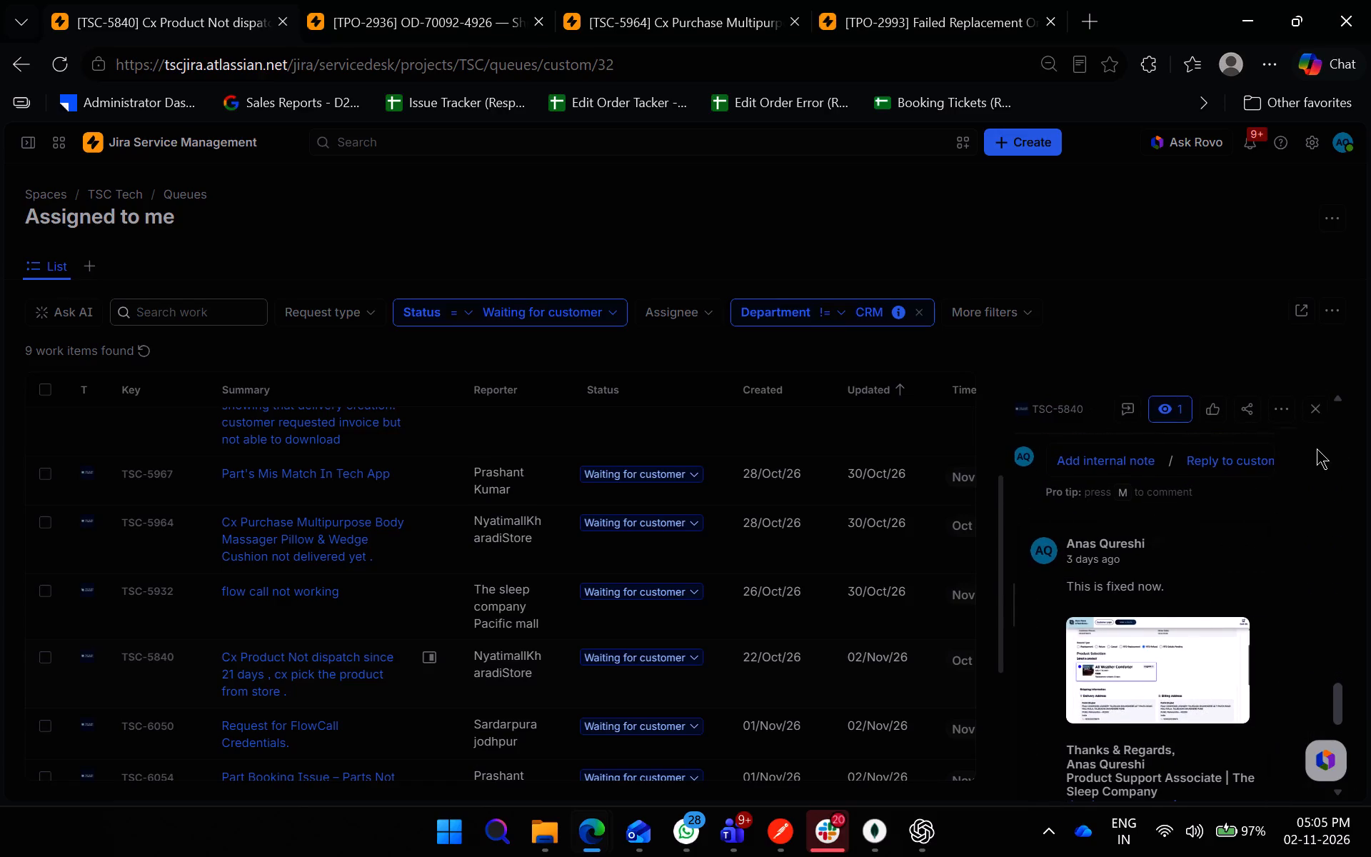
{"action": "left_click", "coordinate": [1318, 410]}
Return to the start of the filtered queue and open the system calendar to check dates for November 2026.
{"action": "scroll", "coordinate": [952, 612], "scroll_direction": "up", "scroll_amount": 9}
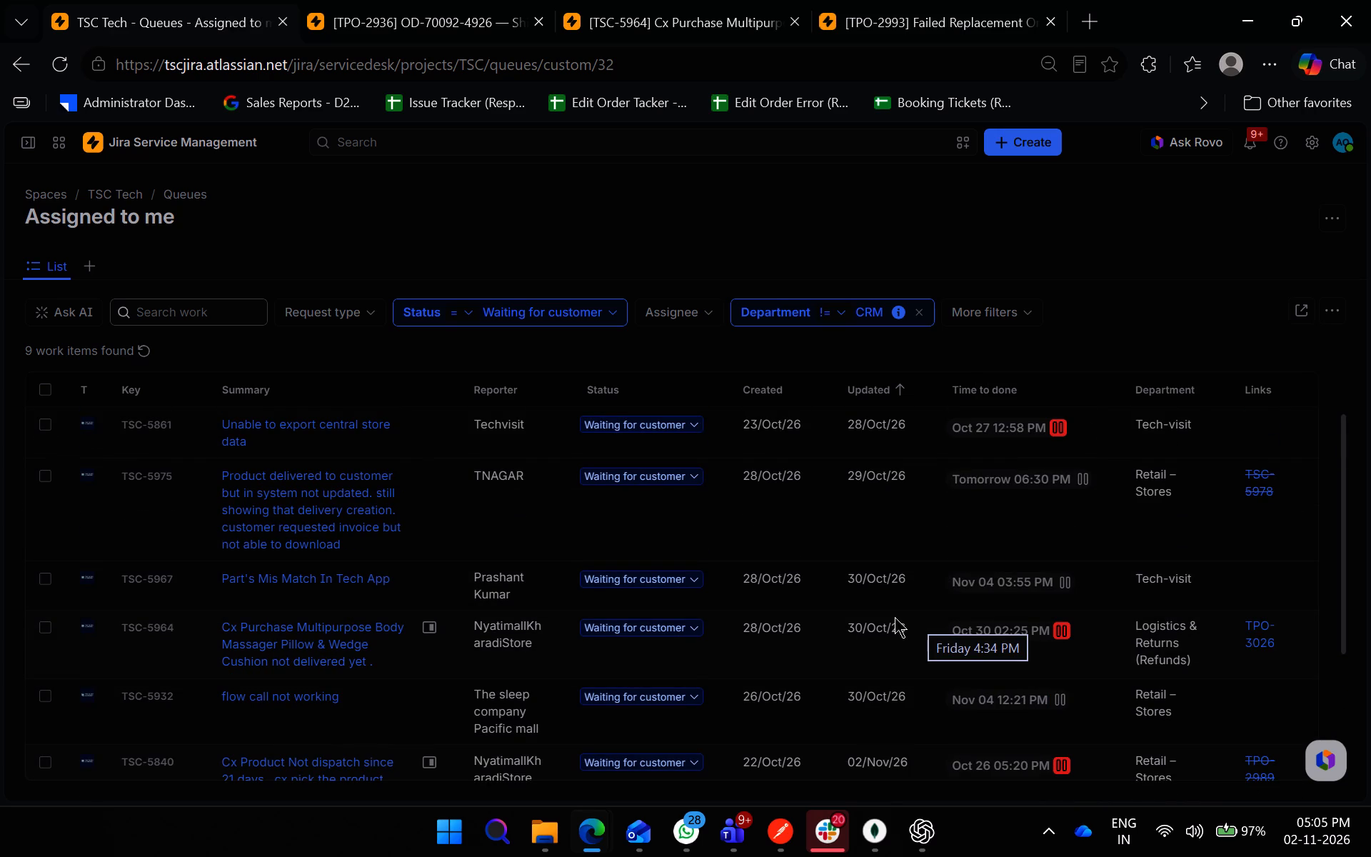
{"action": "left_click", "coordinate": [1318, 855]}
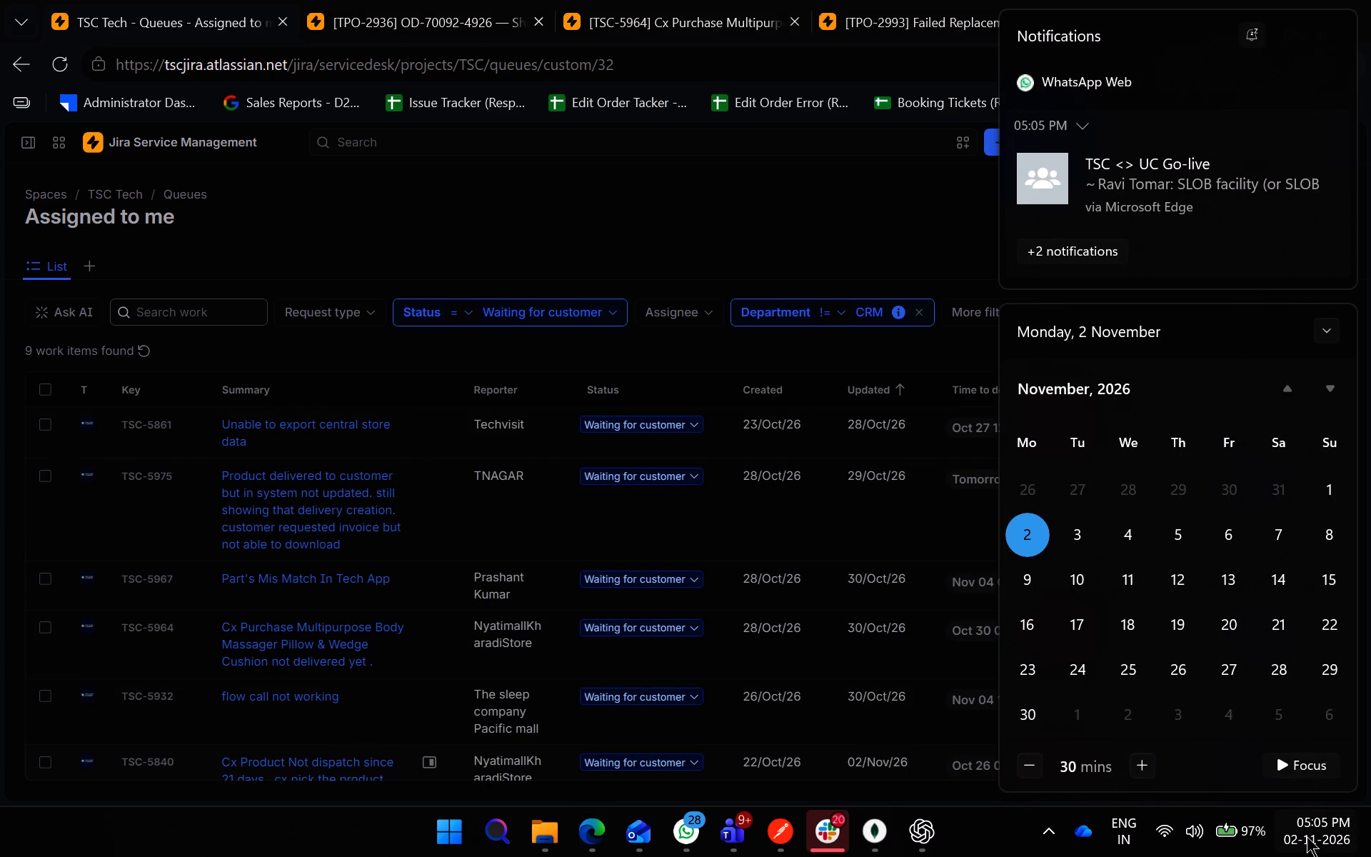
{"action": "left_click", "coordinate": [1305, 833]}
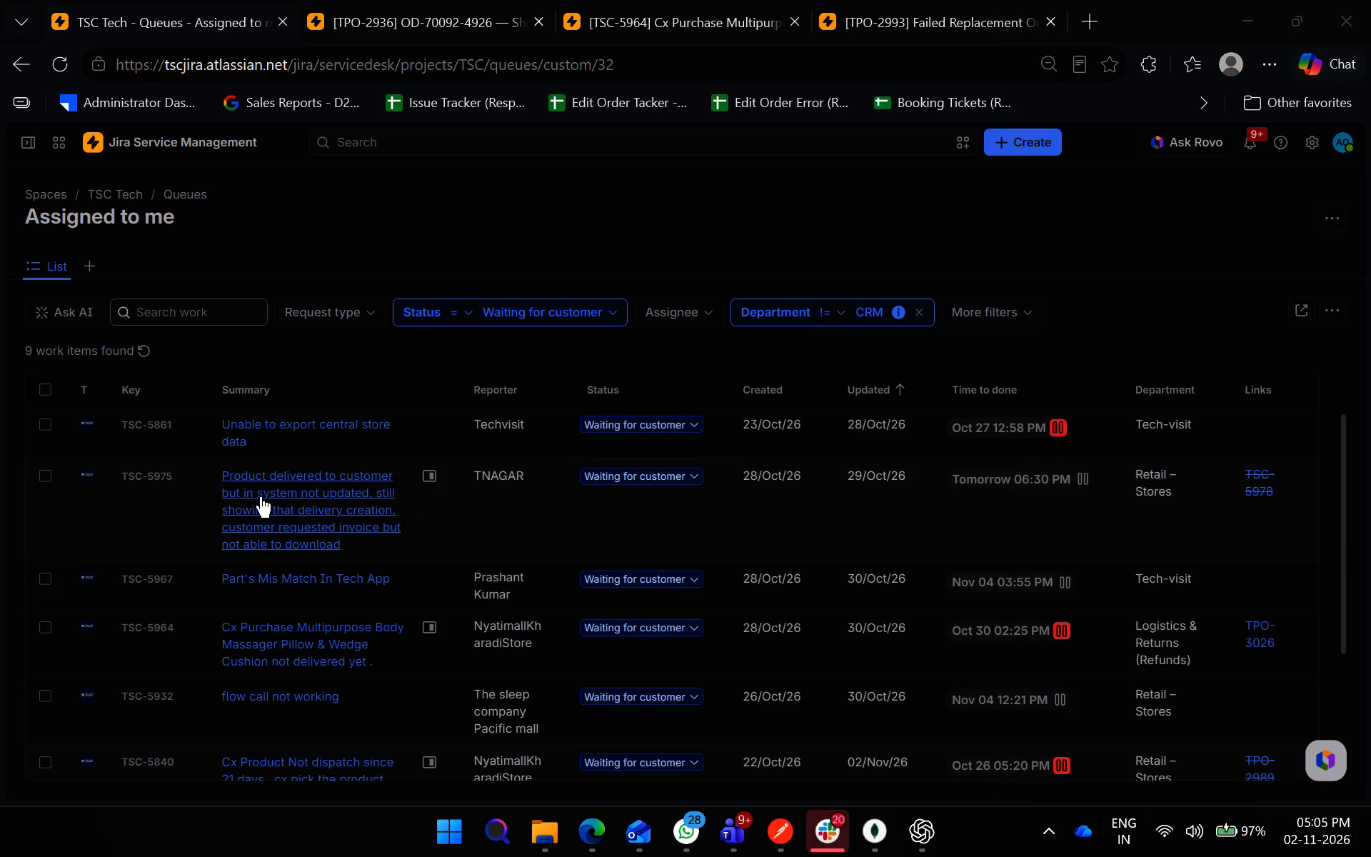
With the queue sorted by oldest Updated date first, select TSC-5861, TSC-5975, TSC-5967, TSC-5964 and TSC-5932.
{"action": "left_click", "coordinate": [881, 396]}
{"action": "left_click", "coordinate": [881, 396]}
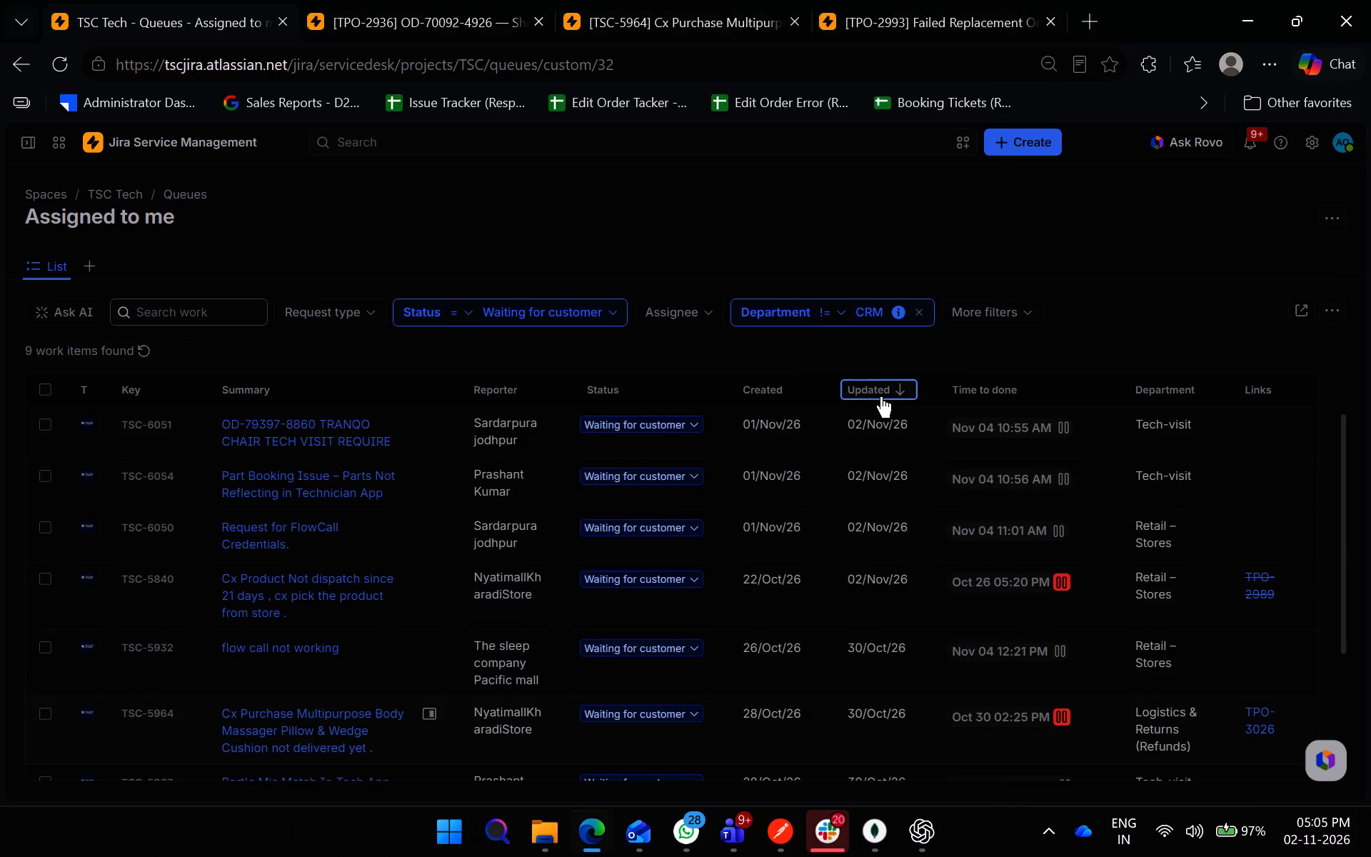
{"action": "scroll", "coordinate": [167, 552], "scroll_direction": "up", "scroll_amount": 12}
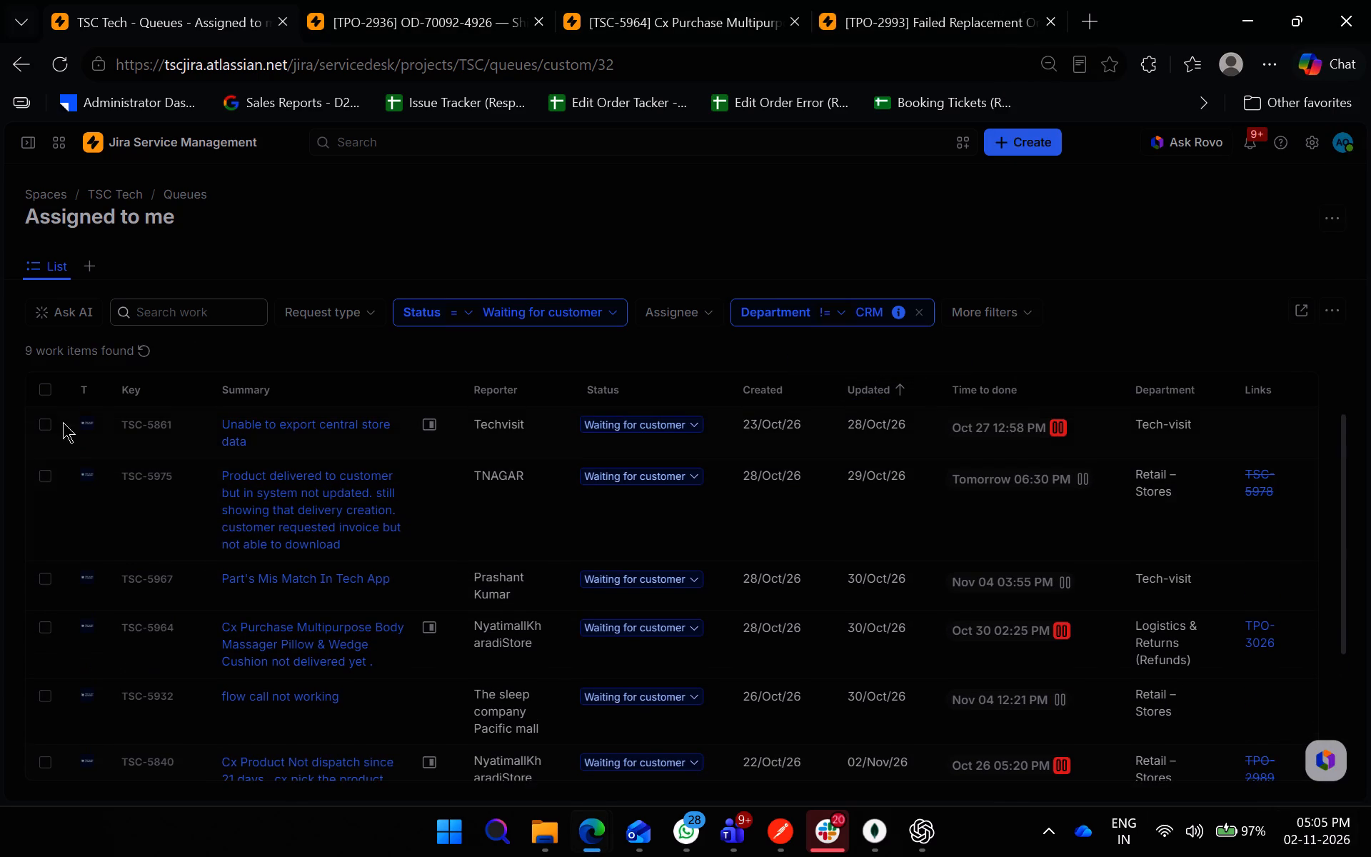
{"action": "left_click", "coordinate": [46, 420]}
{"action": "left_click", "coordinate": [48, 473]}
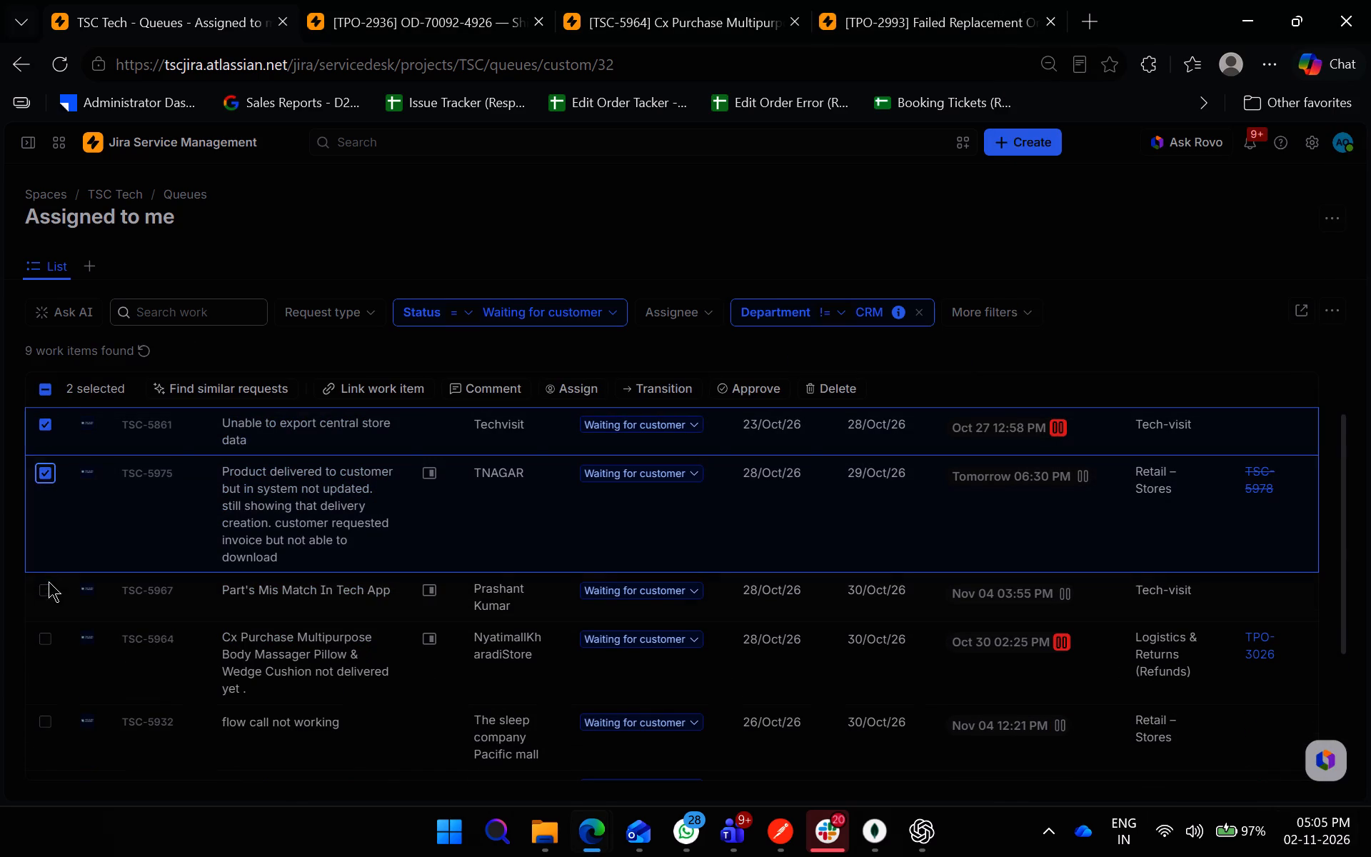
{"action": "left_click", "coordinate": [41, 600]}
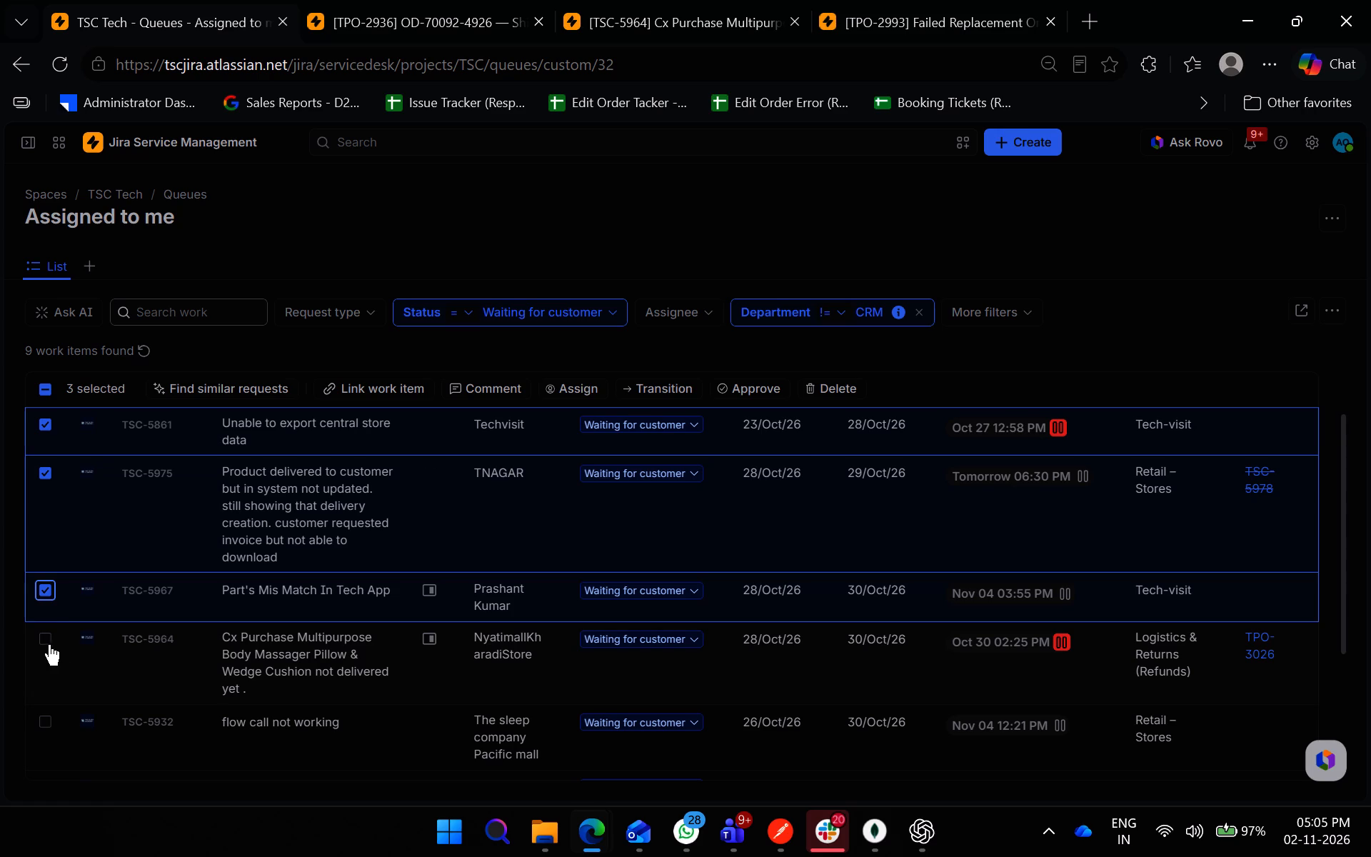
{"action": "left_click", "coordinate": [48, 642]}
{"action": "left_click", "coordinate": [49, 731]}
{"action": "scroll", "coordinate": [95, 666], "scroll_direction": "down", "scroll_amount": 2}
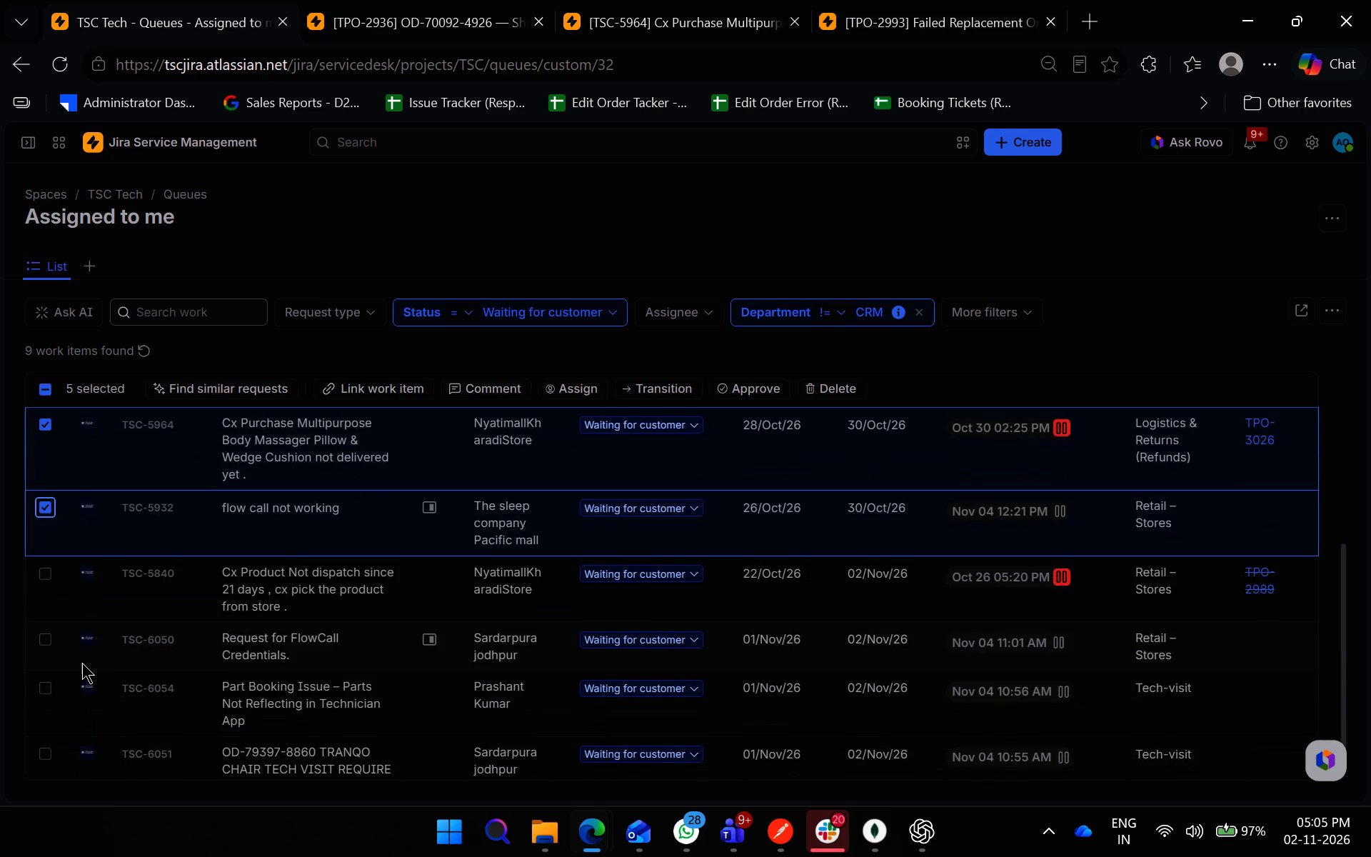
{"action": "scroll", "coordinate": [870, 745], "scroll_direction": "down", "scroll_amount": 1}
{"action": "scroll", "coordinate": [870, 745], "scroll_direction": "up", "scroll_amount": 6}
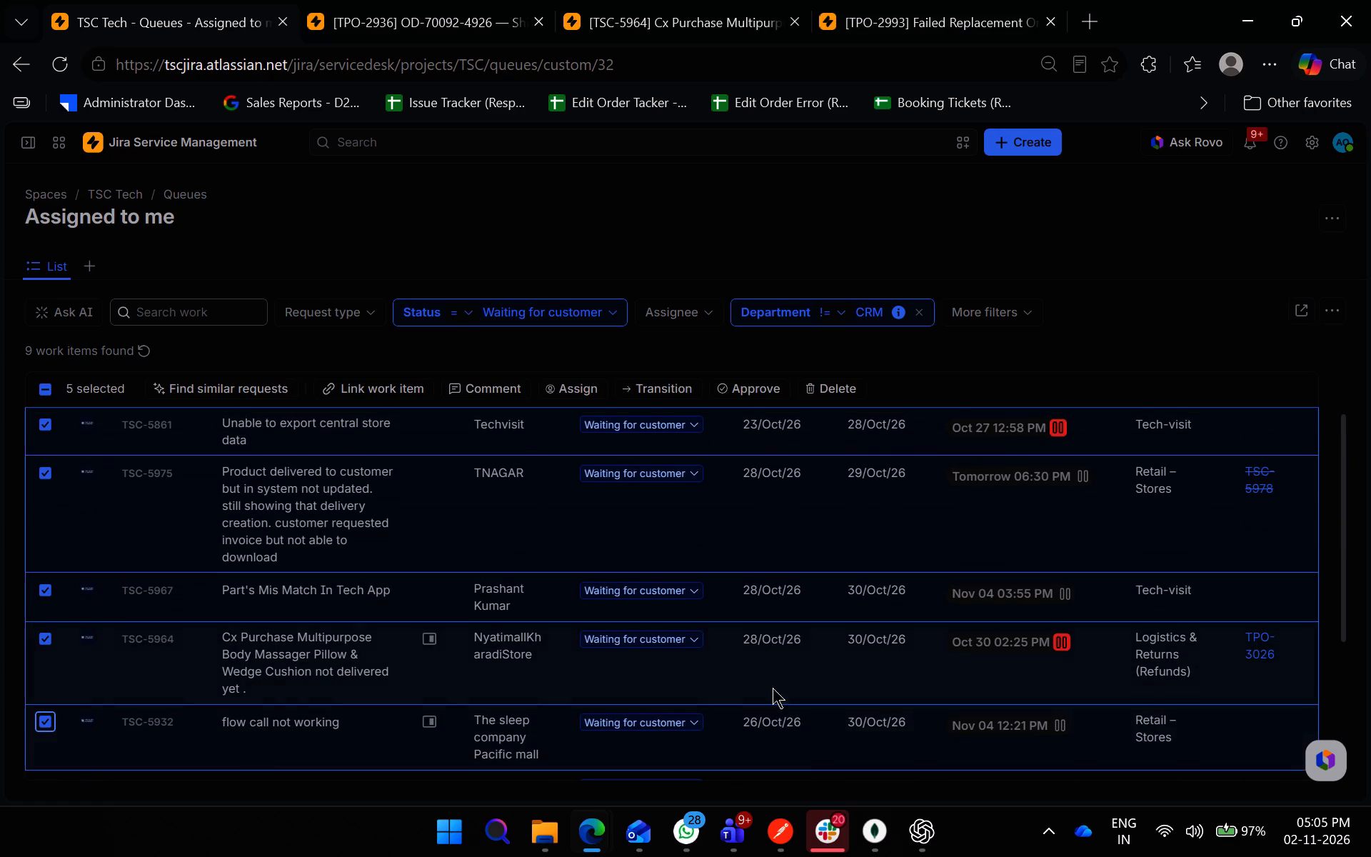
In a customer reply draft on TSC-5861, insert the "No Confirm DONE" canned response, cut the whole text and discard the draft.
{"action": "left_click", "coordinate": [438, 426]}
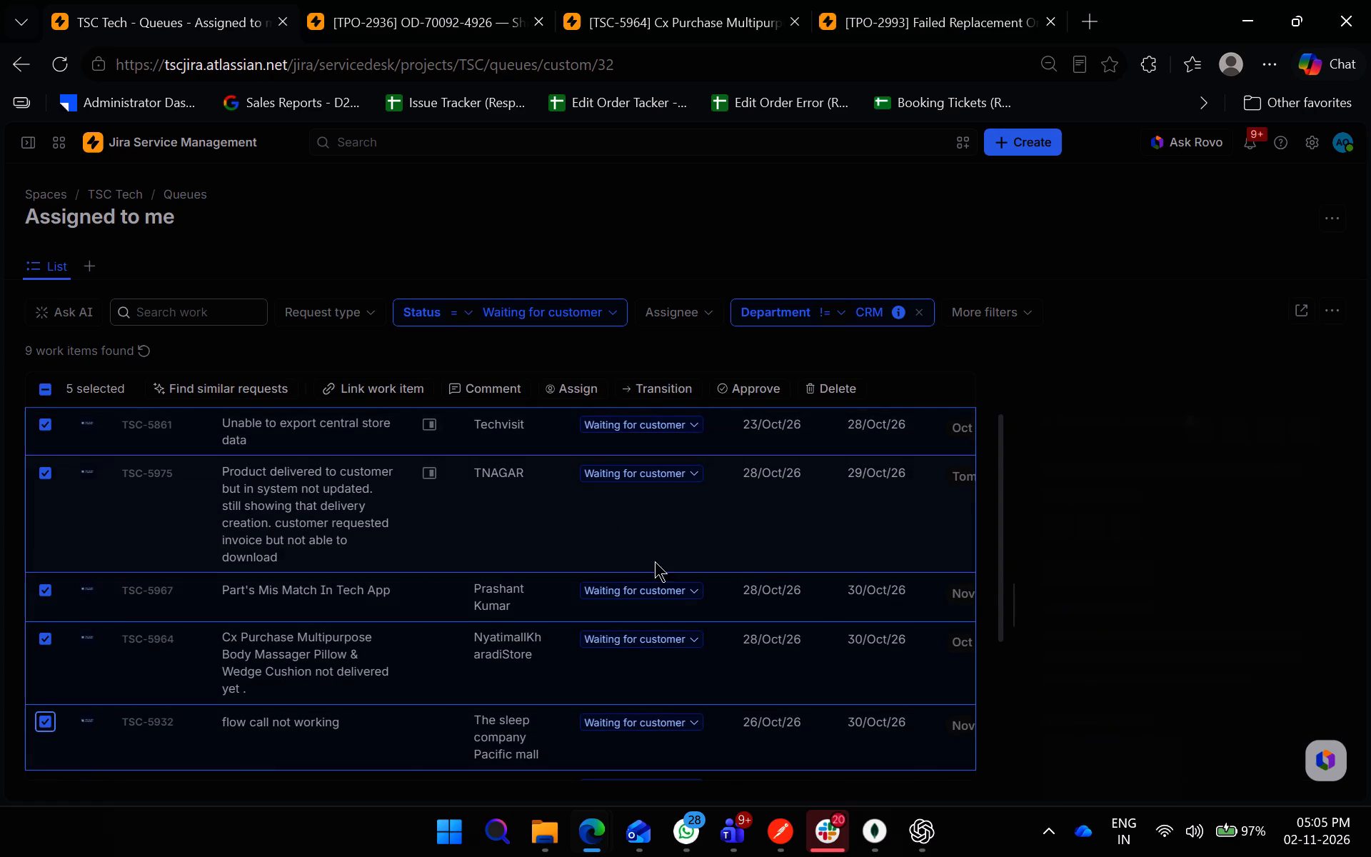
{"action": "scroll", "coordinate": [1204, 684], "scroll_direction": "down", "scroll_amount": 13}
{"action": "left_click", "coordinate": [1265, 603]}
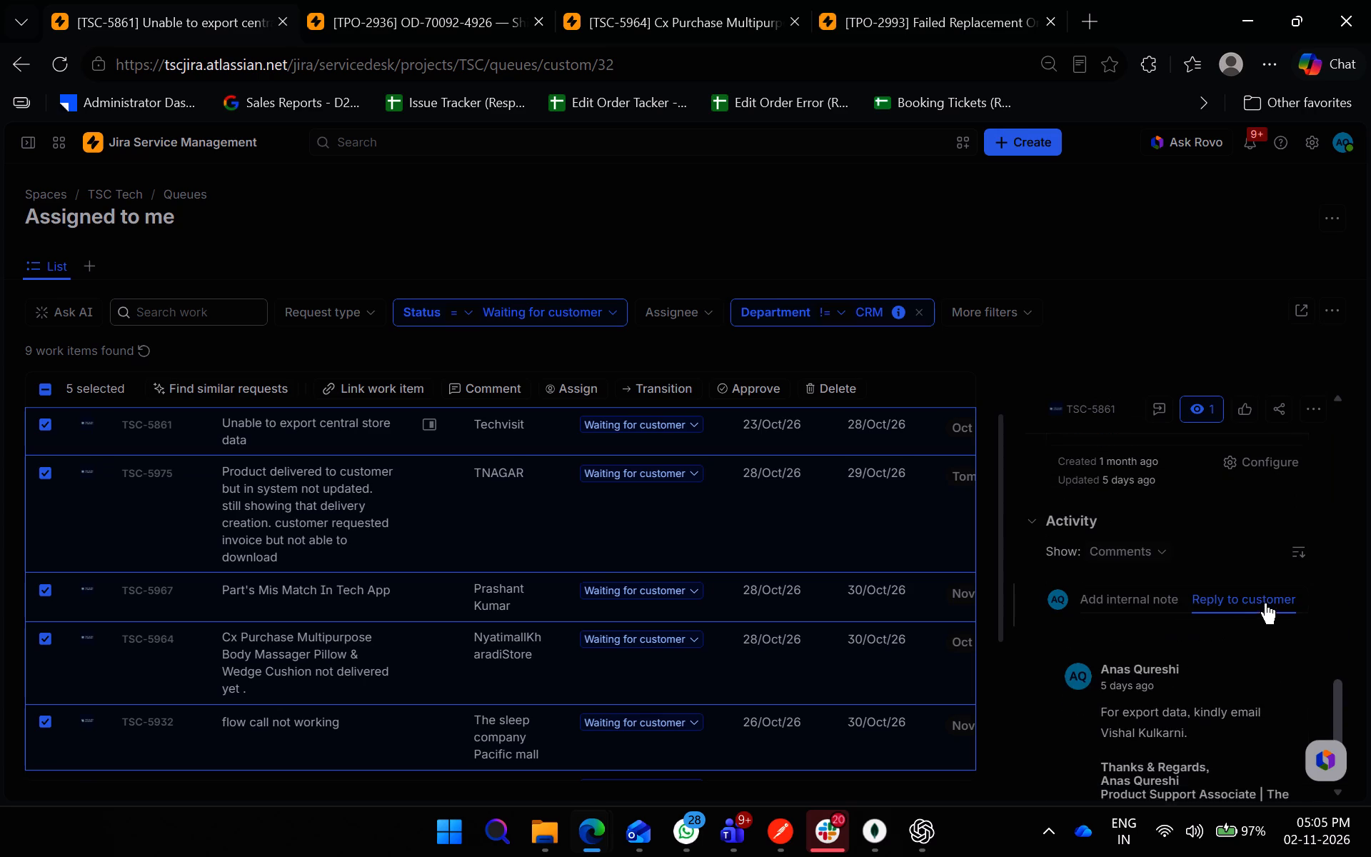
{"action": "left_click", "coordinate": [1297, 652]}
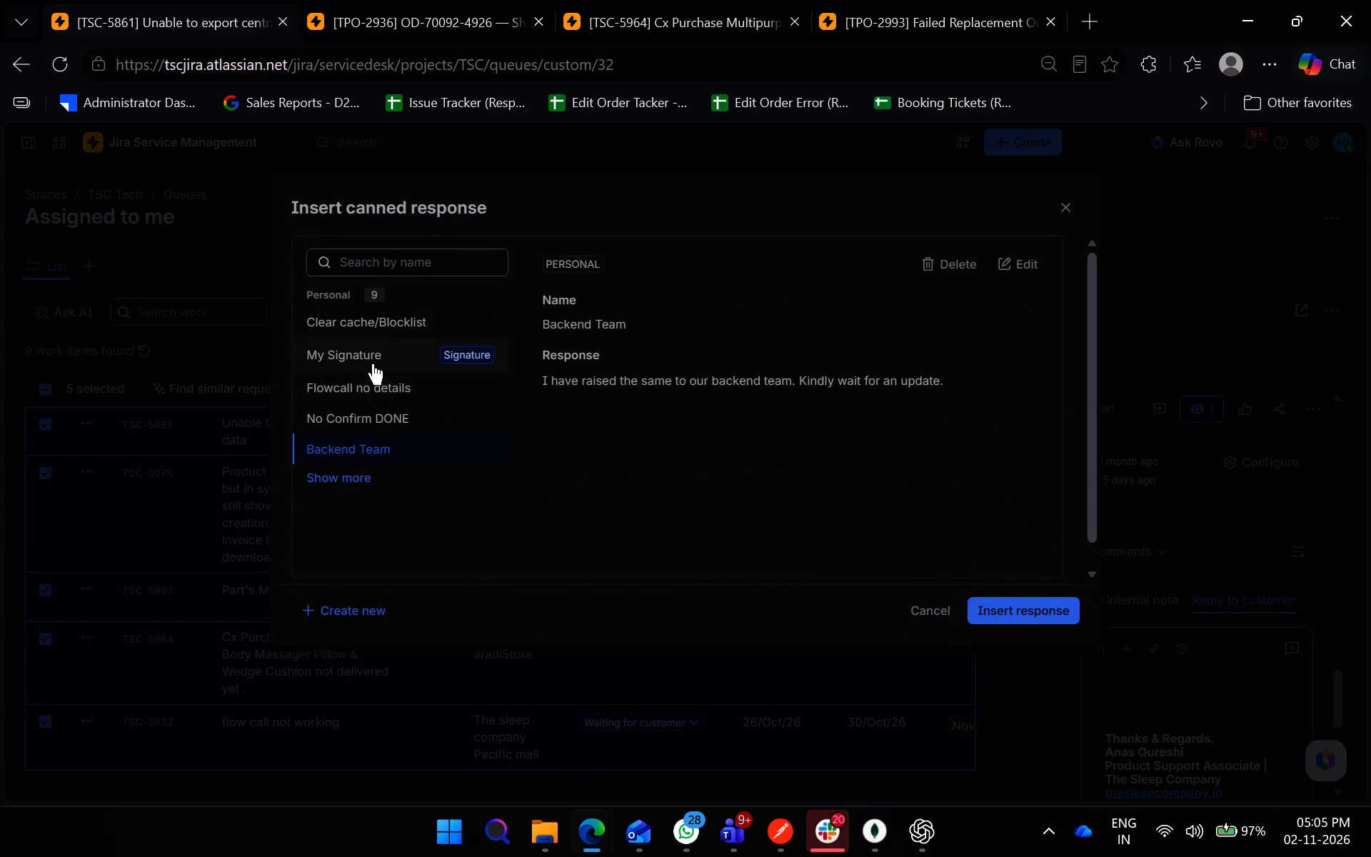
{"action": "left_click", "coordinate": [388, 425]}
{"action": "left_click", "coordinate": [1060, 611]}
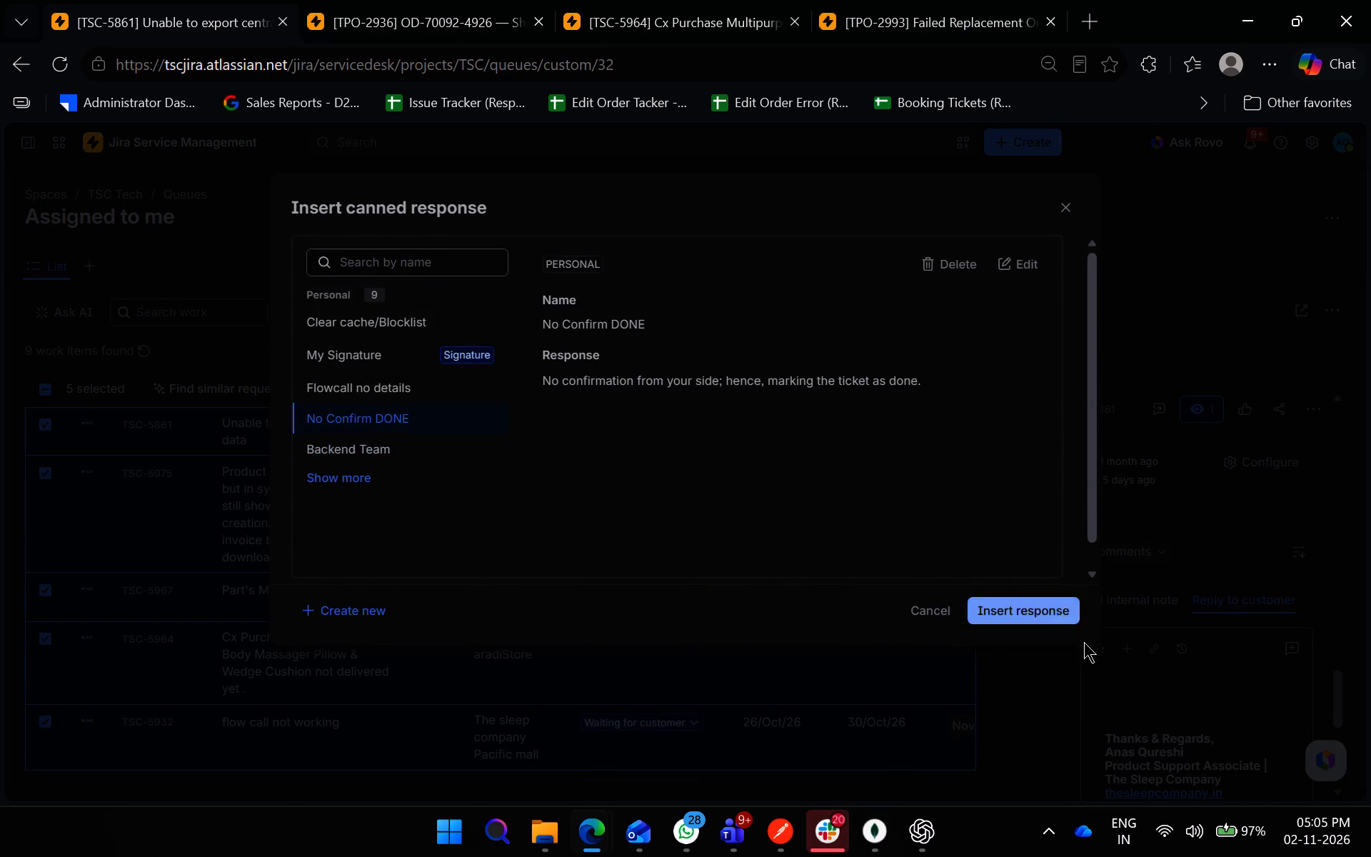
{"action": "left_click", "coordinate": [1225, 740]}
{"action": "key", "text": "ctrl+a"}
{"action": "key", "text": "ctrl+x"}
{"action": "scroll", "coordinate": [1225, 603], "scroll_direction": "down", "scroll_amount": 2}
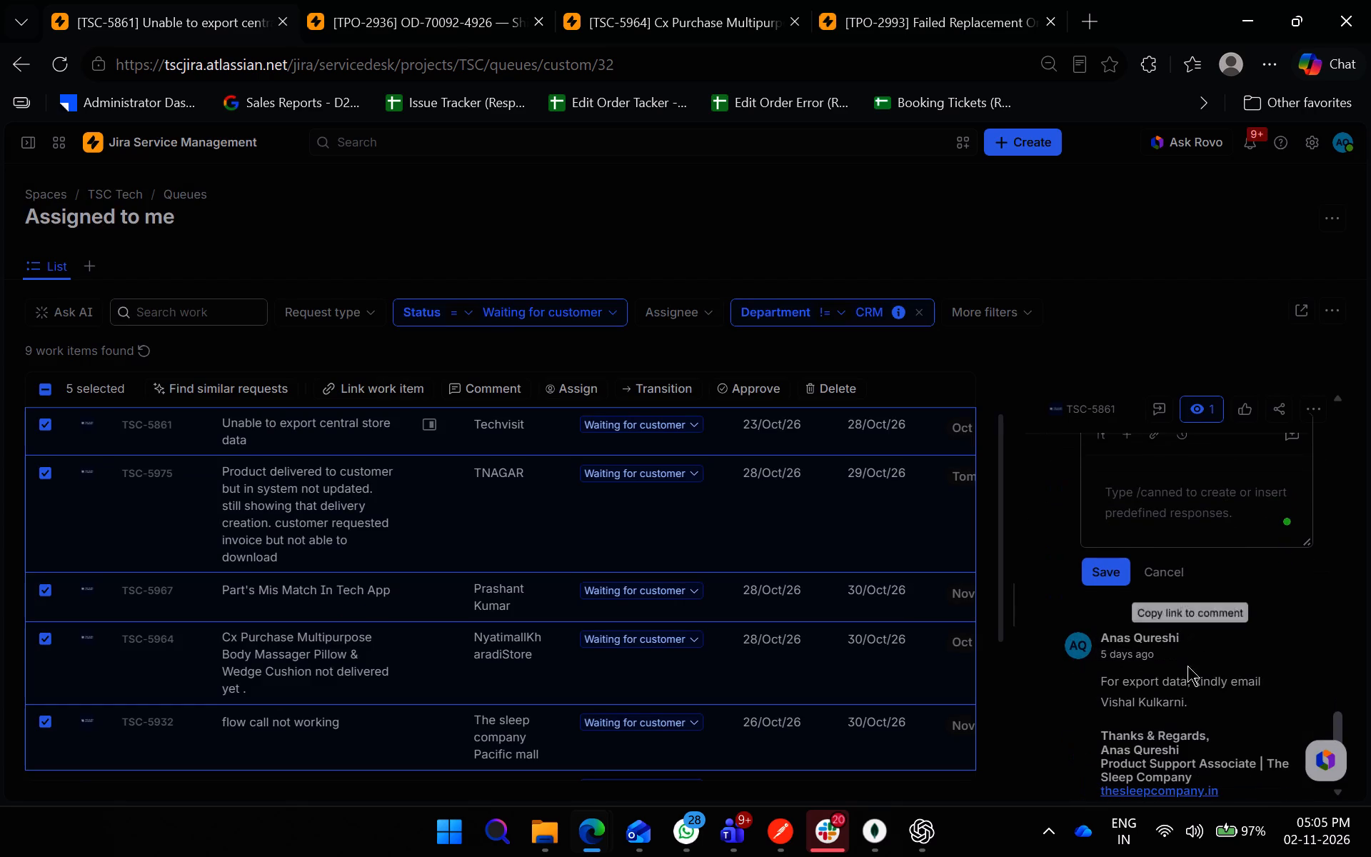
{"action": "left_click", "coordinate": [1162, 578]}
Post the cut no-confirmation message with its signature as a bulk customer reply on the five selected requests.
{"action": "left_click", "coordinate": [464, 395]}
{"action": "left_click", "coordinate": [608, 438]}
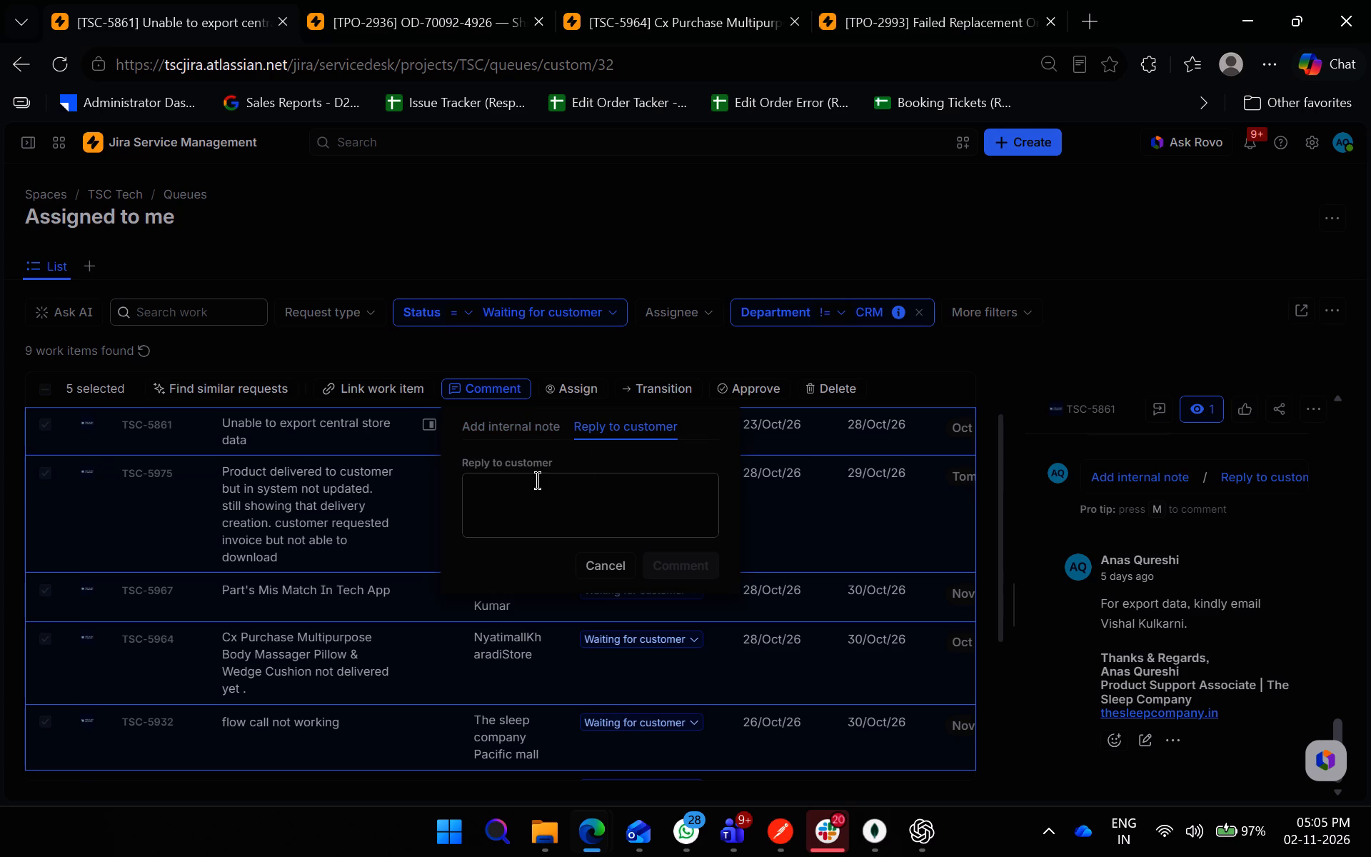
{"action": "left_click", "coordinate": [537, 480], "text": "ctrl"}
{"action": "key", "text": "ctrl+v"}
{"action": "key", "text": "BackSpace"}
{"action": "key", "text": "BackSpace"}
{"action": "left_click", "coordinate": [701, 648]}
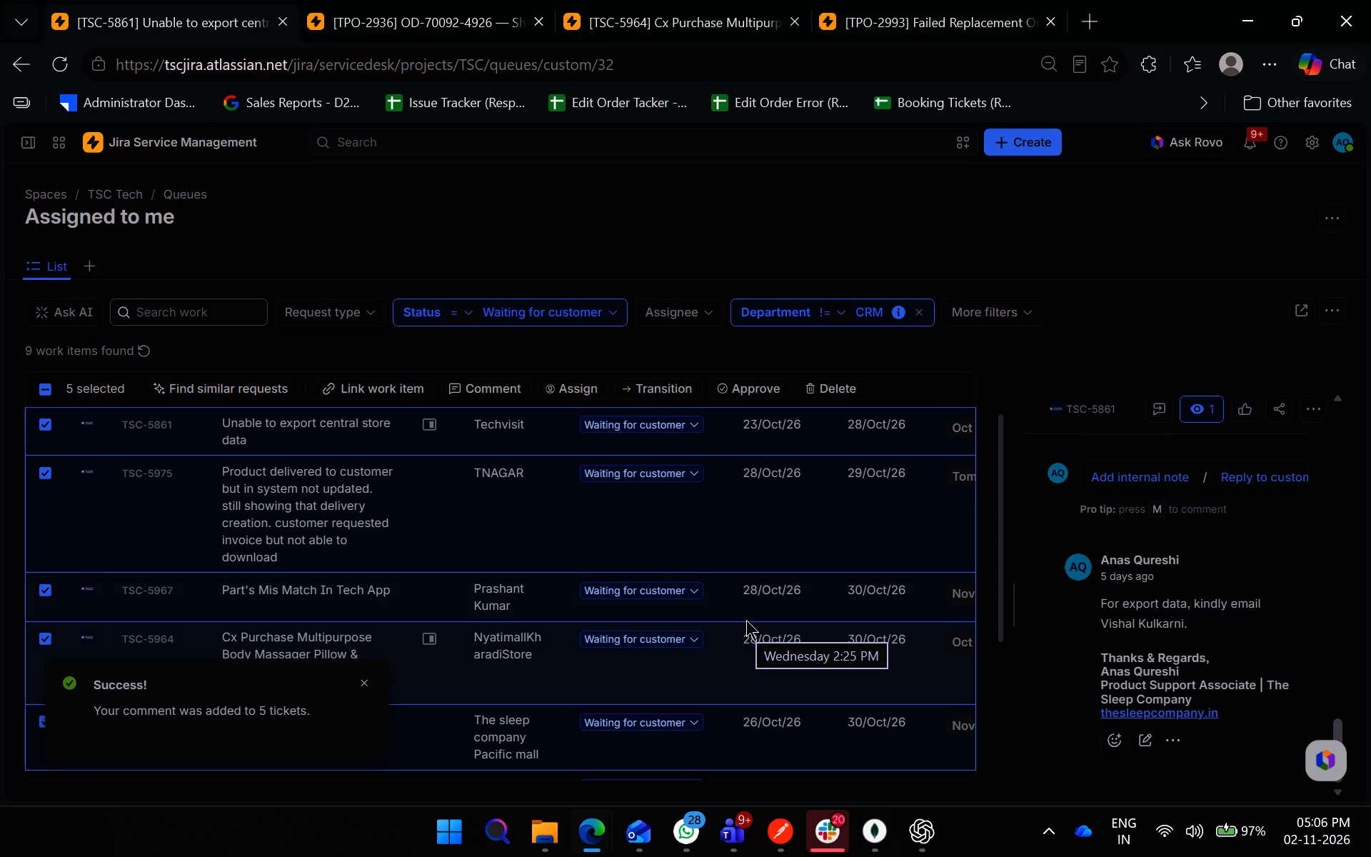
Transition the five selected requests to Done in bulk.
{"action": "left_click", "coordinate": [666, 387]}
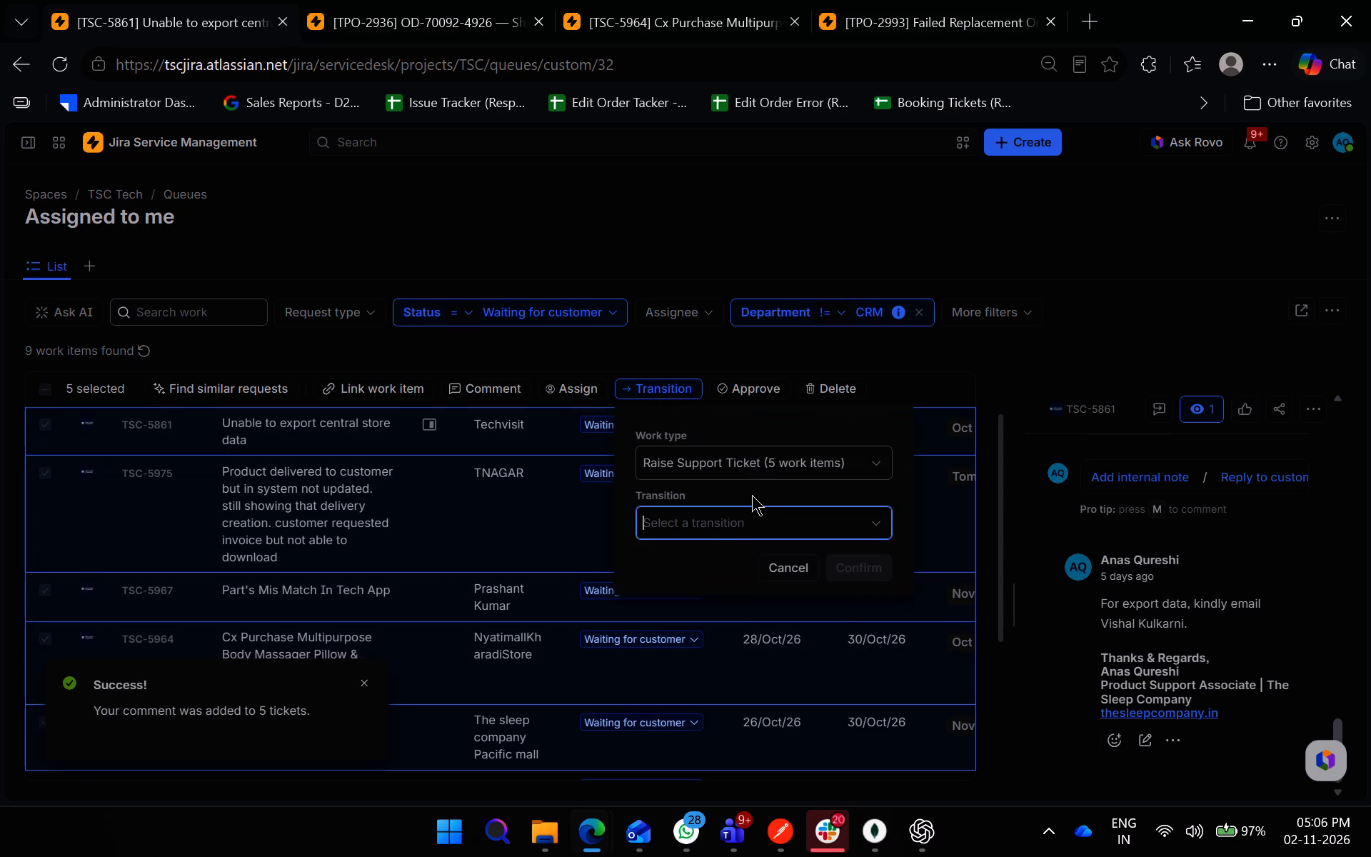
{"action": "left_click", "coordinate": [751, 513]}
{"action": "left_click", "coordinate": [783, 577]}
{"action": "left_click", "coordinate": [868, 583]}
{"action": "left_click", "coordinate": [866, 574]}
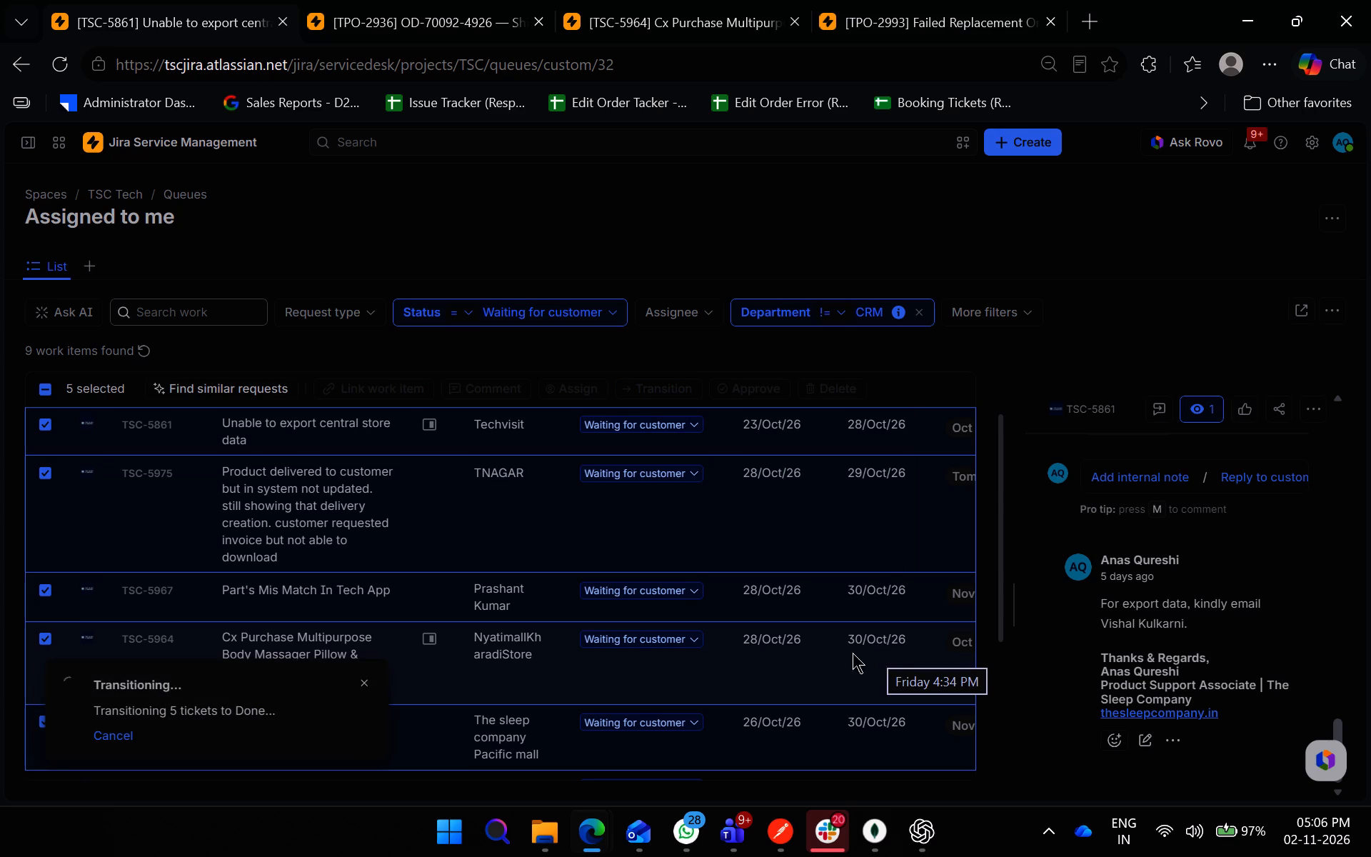
Open TSC-5967 and delete the no-confirmation comment just posted on it.
{"action": "left_click", "coordinate": [422, 589]}
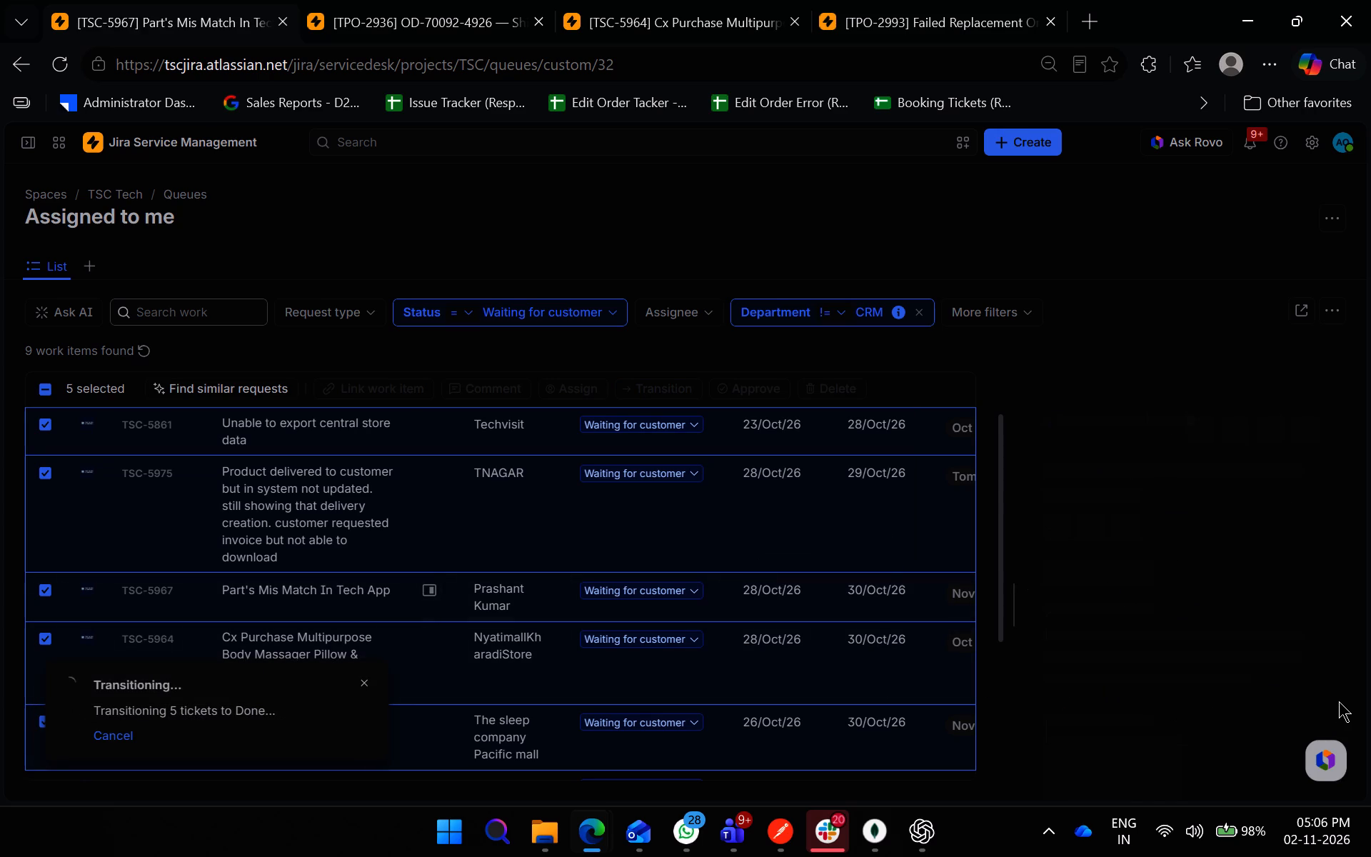
{"action": "scroll", "coordinate": [1342, 698], "scroll_direction": "down", "scroll_amount": 3}
{"action": "scroll", "coordinate": [1266, 694], "scroll_direction": "down", "scroll_amount": 13}
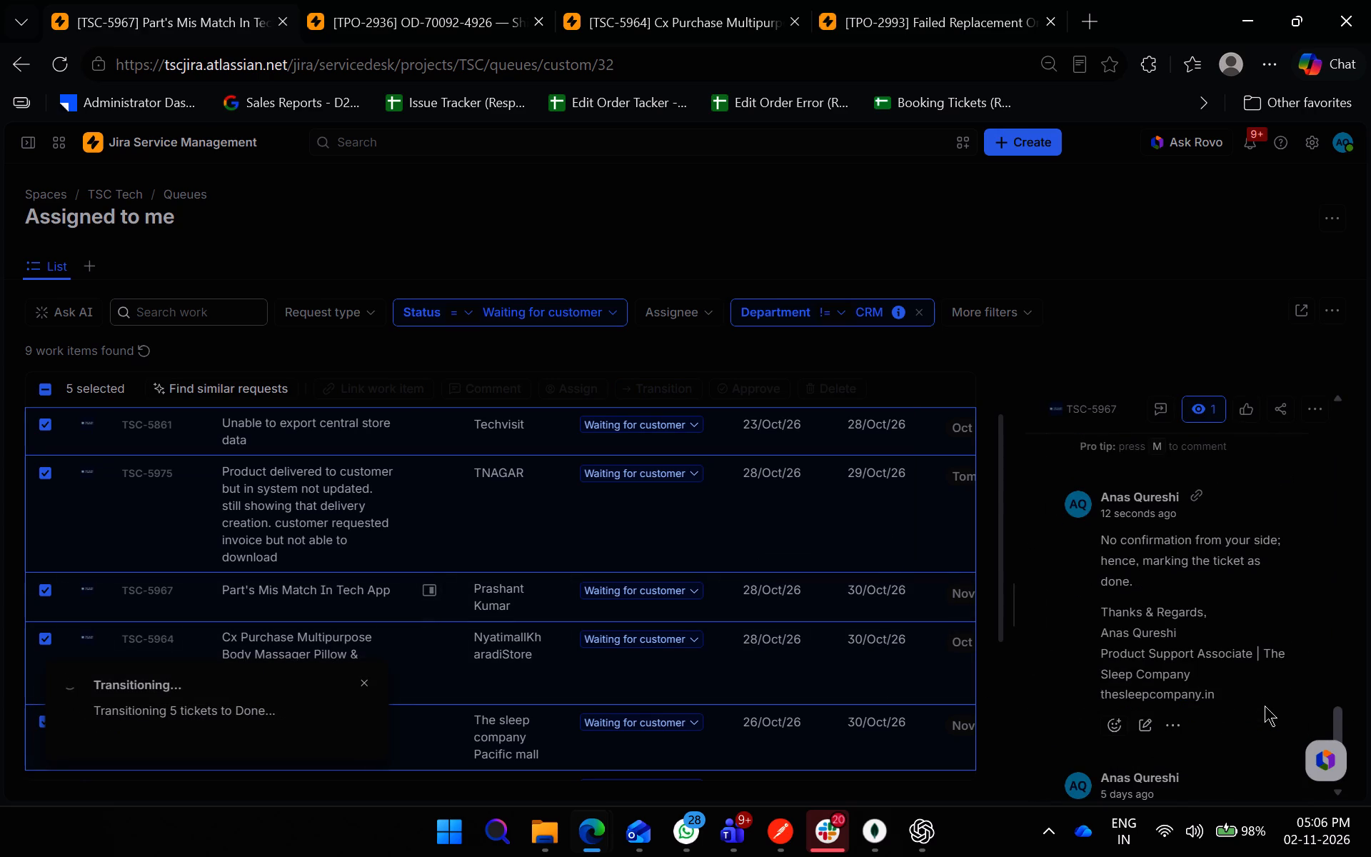
{"action": "scroll", "coordinate": [1265, 706], "scroll_direction": "down", "scroll_amount": 2}
{"action": "scroll", "coordinate": [1251, 703], "scroll_direction": "up", "scroll_amount": 1}
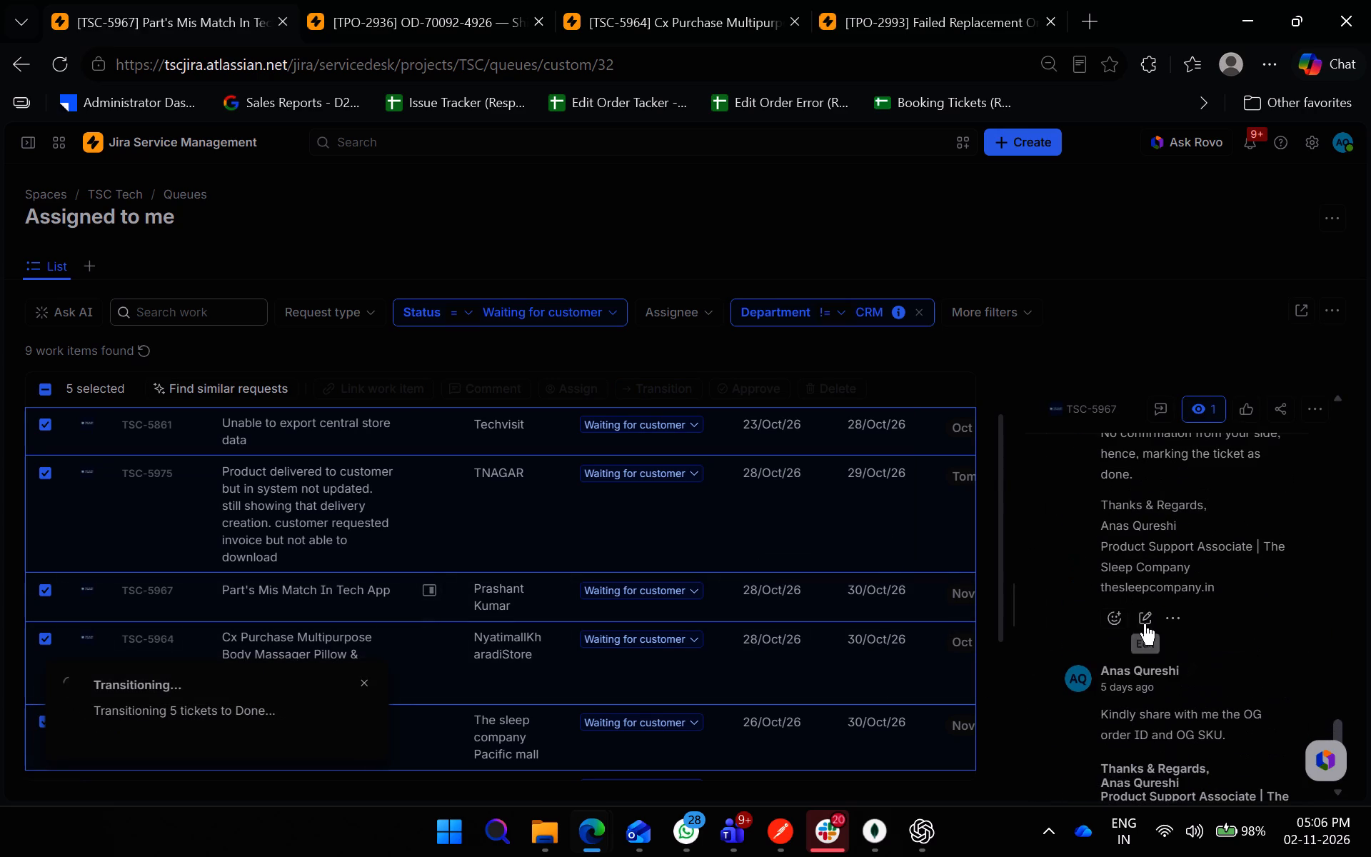
{"action": "left_click", "coordinate": [1169, 623]}
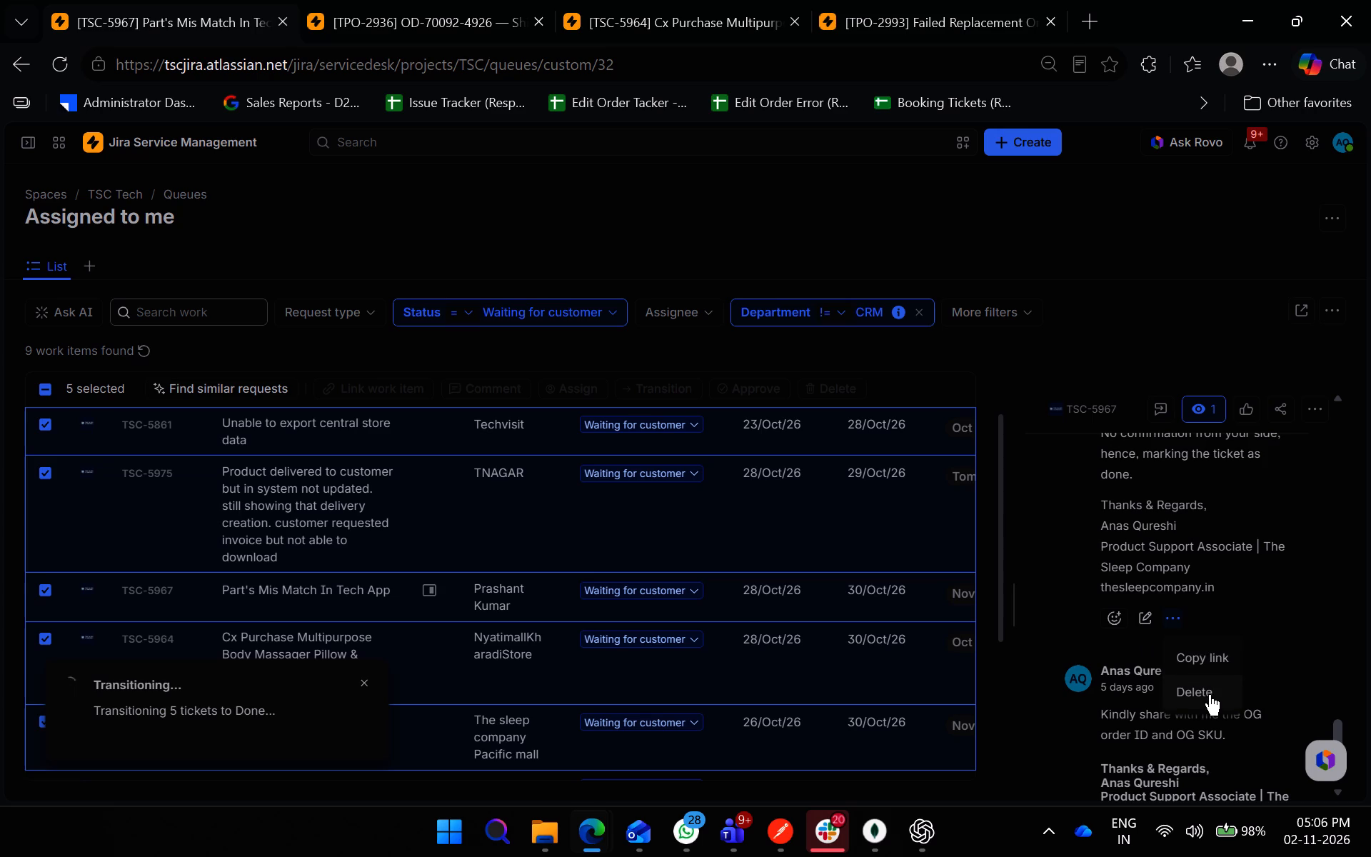
{"action": "left_click", "coordinate": [1210, 695]}
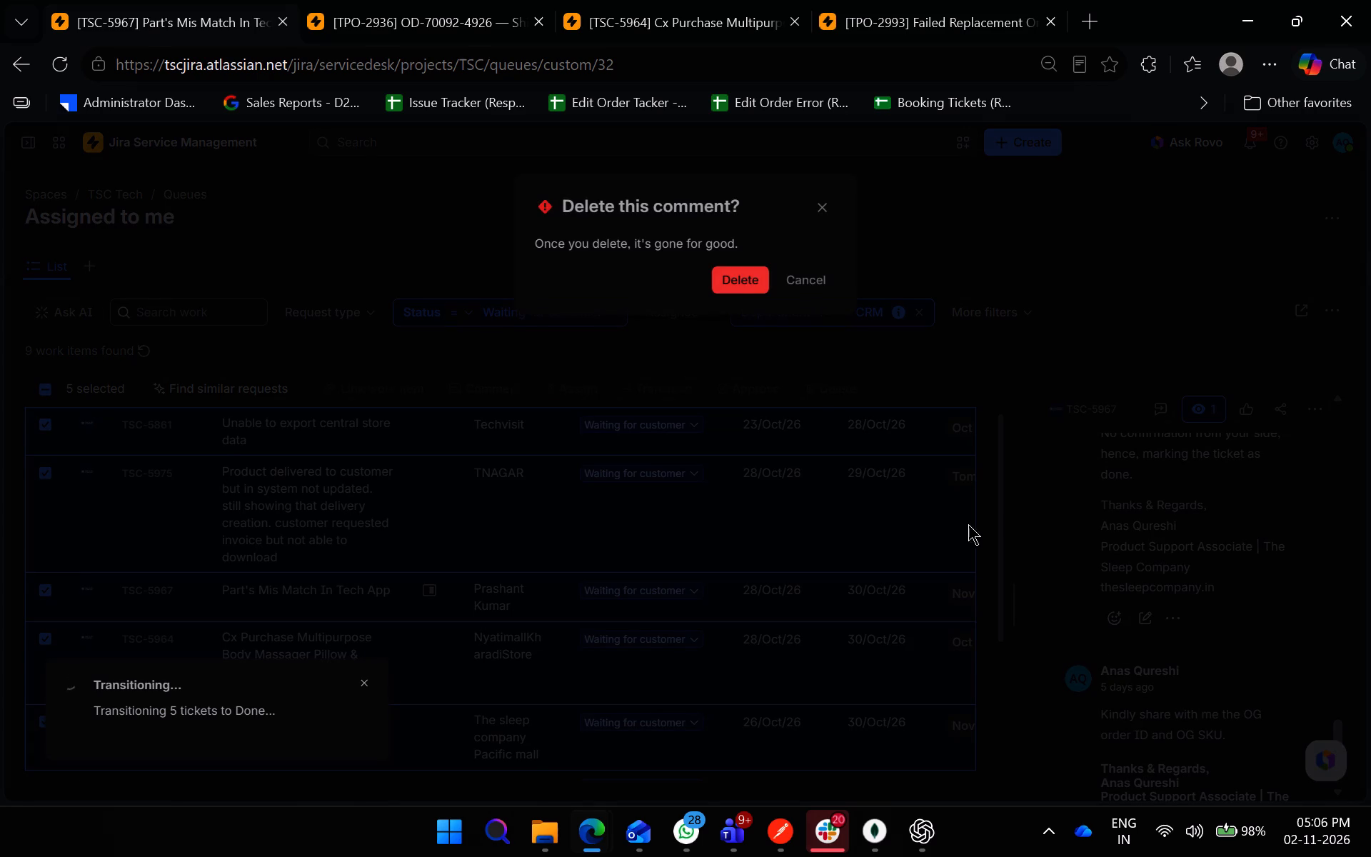
{"action": "left_click", "coordinate": [733, 285]}
Reopen TSC-5967 by moving its status to In progress.
{"action": "scroll", "coordinate": [1215, 686], "scroll_direction": "up", "scroll_amount": 14}
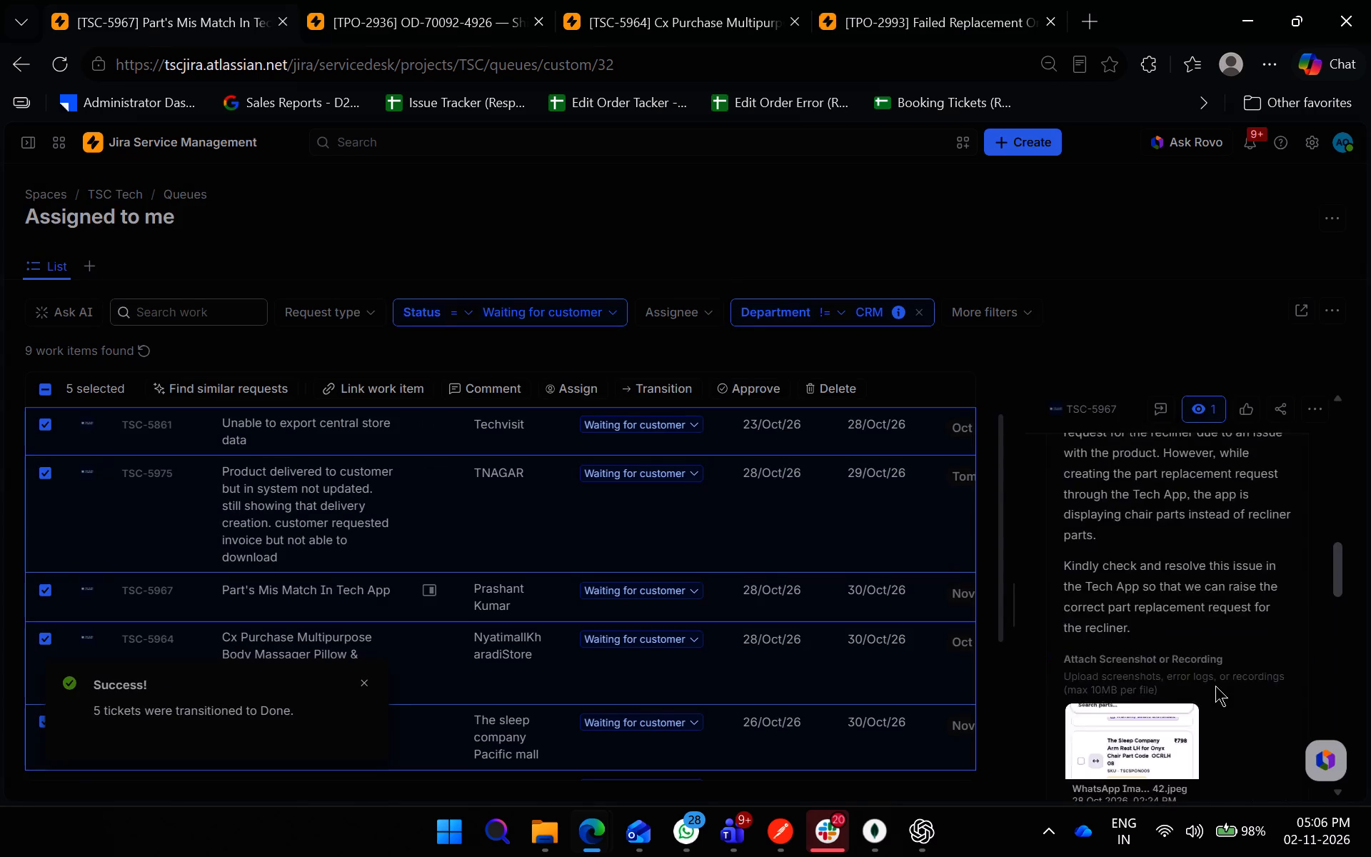
{"action": "scroll", "coordinate": [1215, 686], "scroll_direction": "up", "scroll_amount": 9}
{"action": "left_click", "coordinate": [1128, 563]}
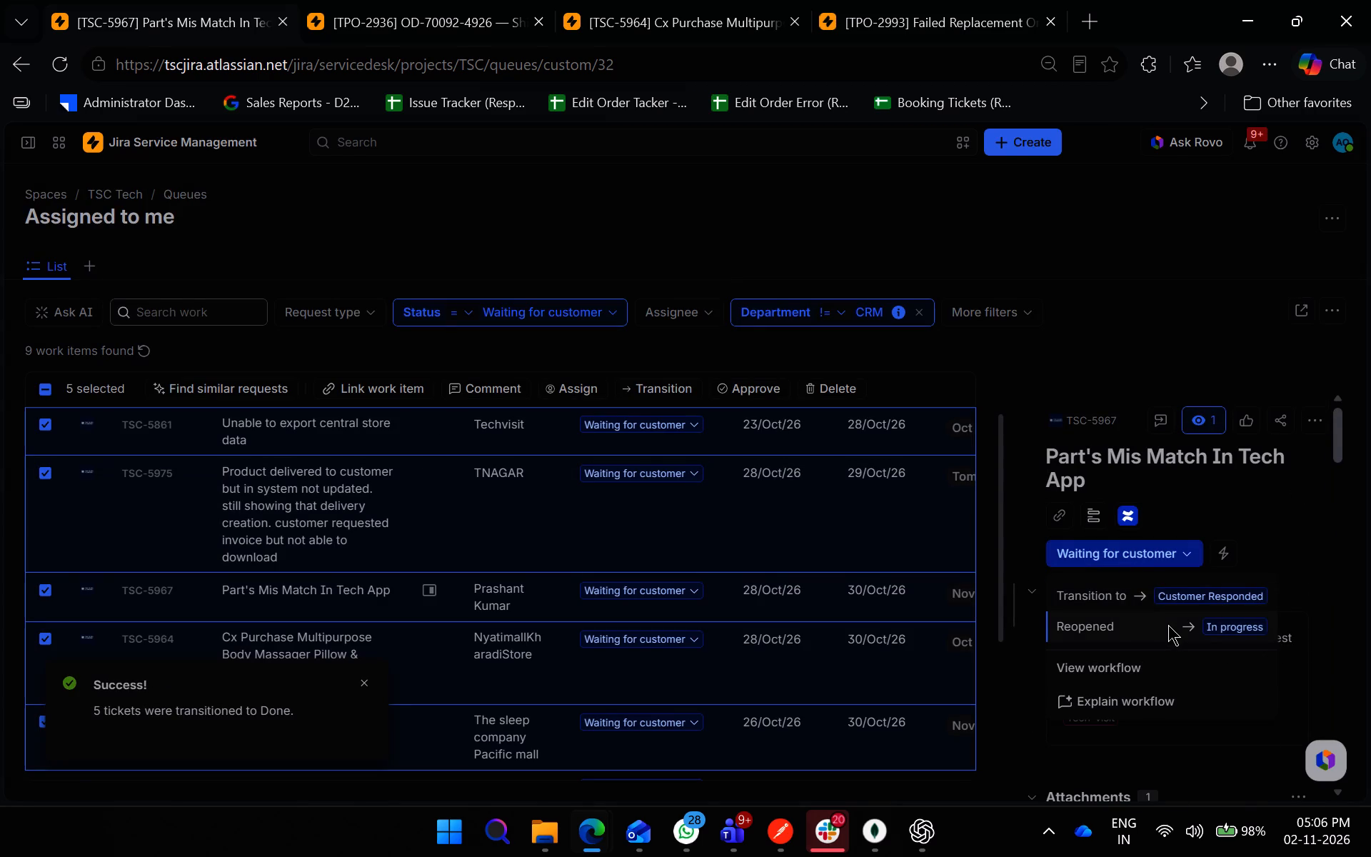
{"action": "left_click", "coordinate": [1169, 626]}
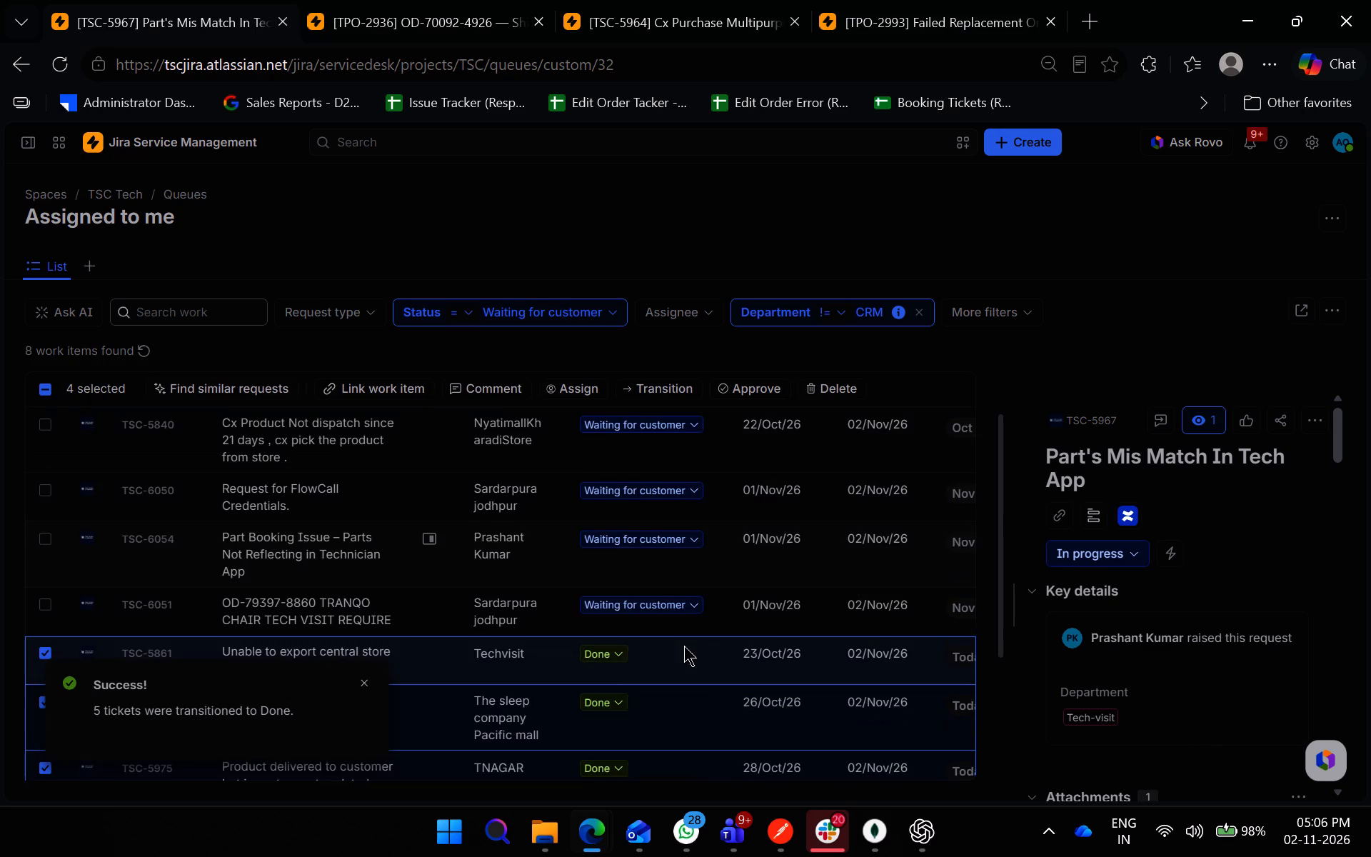
Refresh the assigned-to-me queue's list of work items.
{"action": "scroll", "coordinate": [608, 655], "scroll_direction": "down", "scroll_amount": 2}
{"action": "scroll", "coordinate": [610, 663], "scroll_direction": "up", "scroll_amount": 8}
{"action": "left_click", "coordinate": [142, 356]}
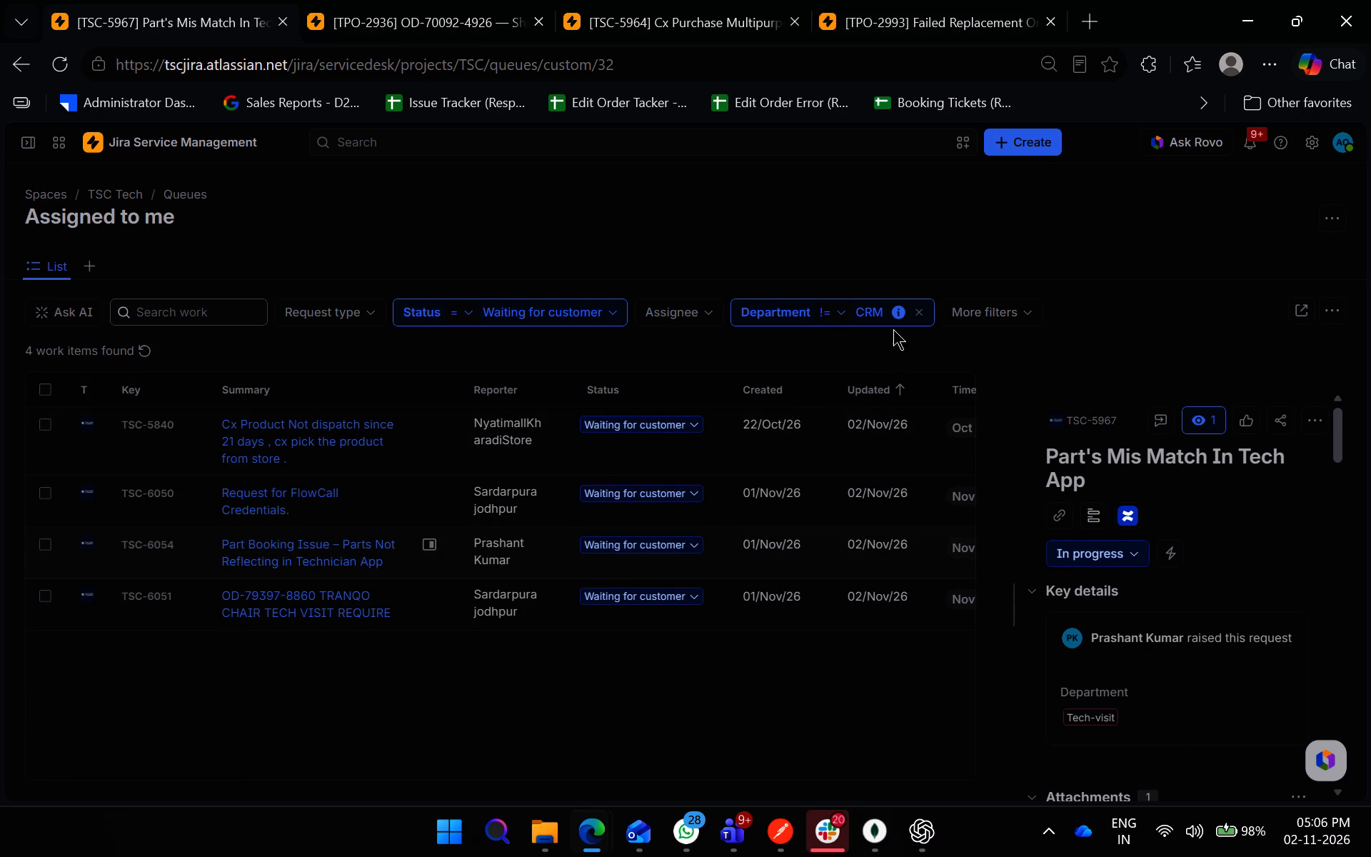
With the navigation sidebar shown, remove the queue's Department filter and clear Waiting for customer from its Status filter.
{"action": "left_click", "coordinate": [921, 311]}
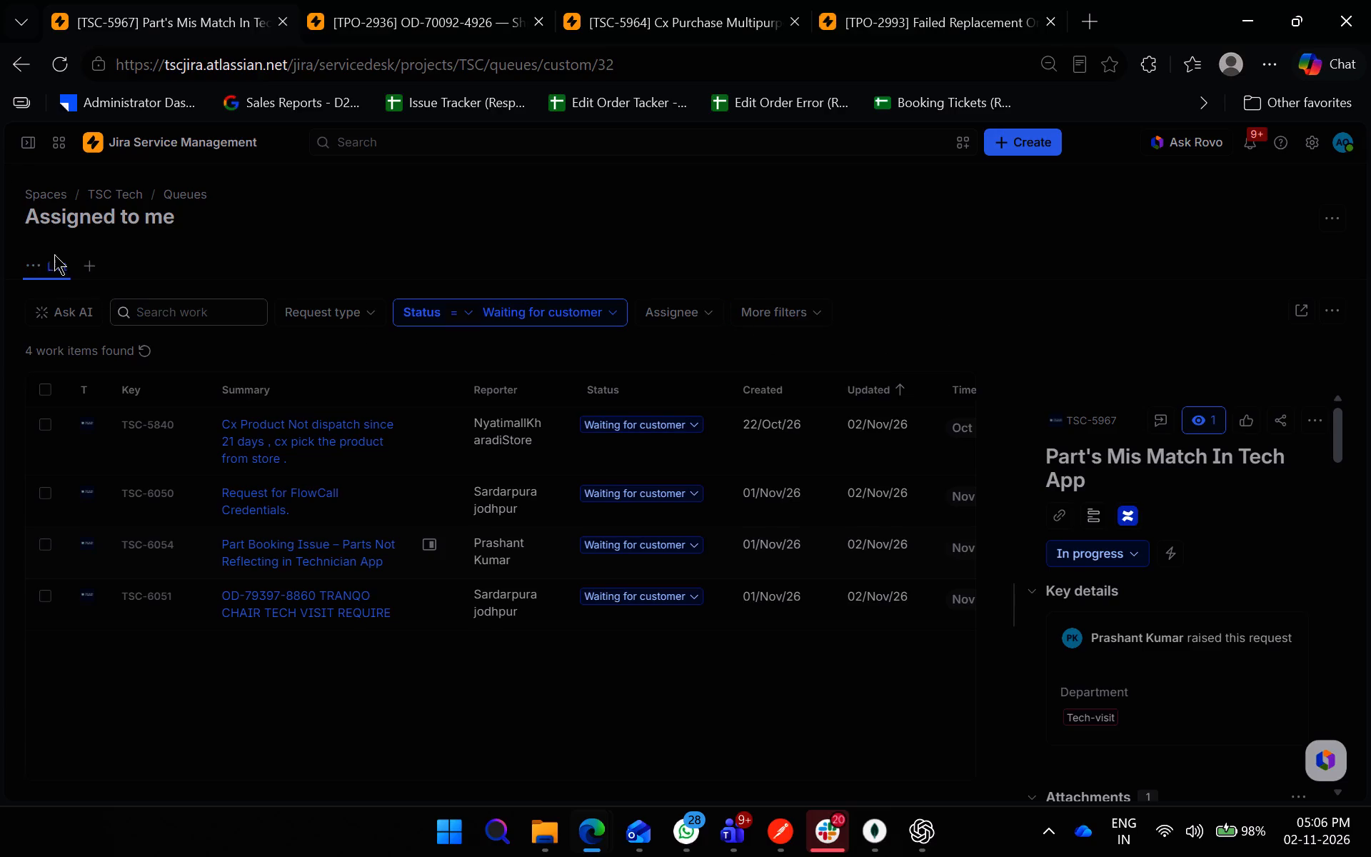
{"action": "left_click", "coordinate": [17, 139]}
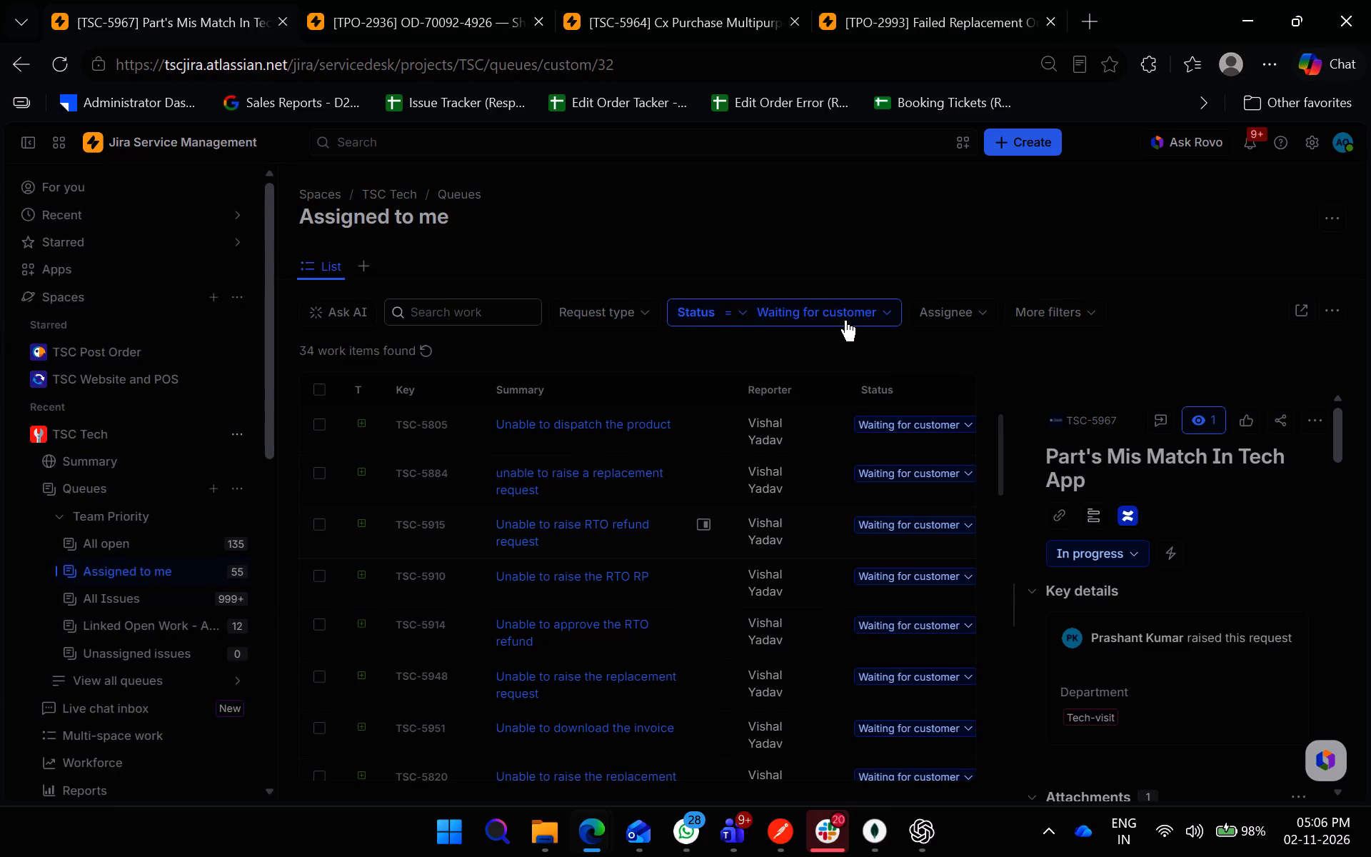
{"action": "left_click", "coordinate": [844, 317]}
{"action": "left_click", "coordinate": [697, 428]}
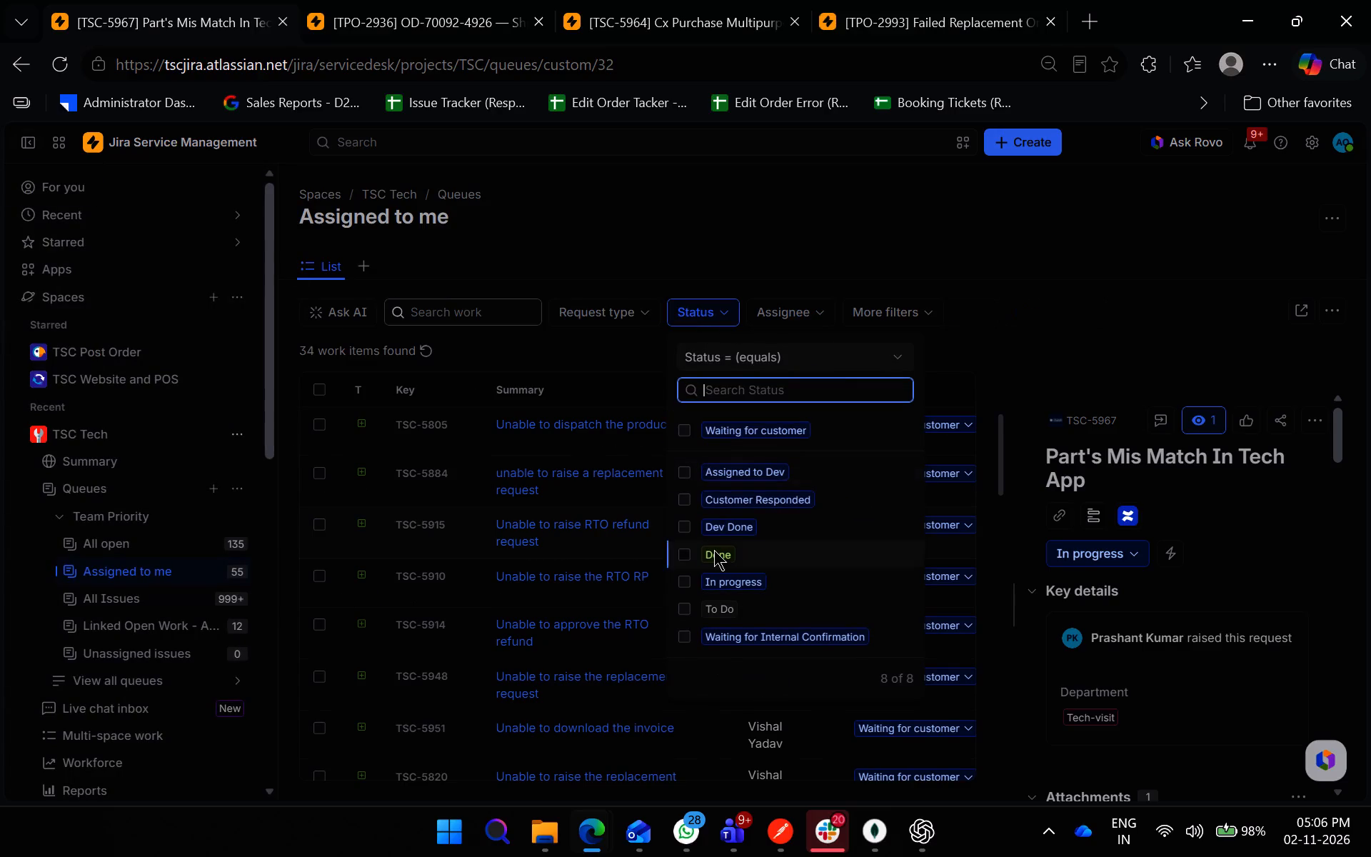
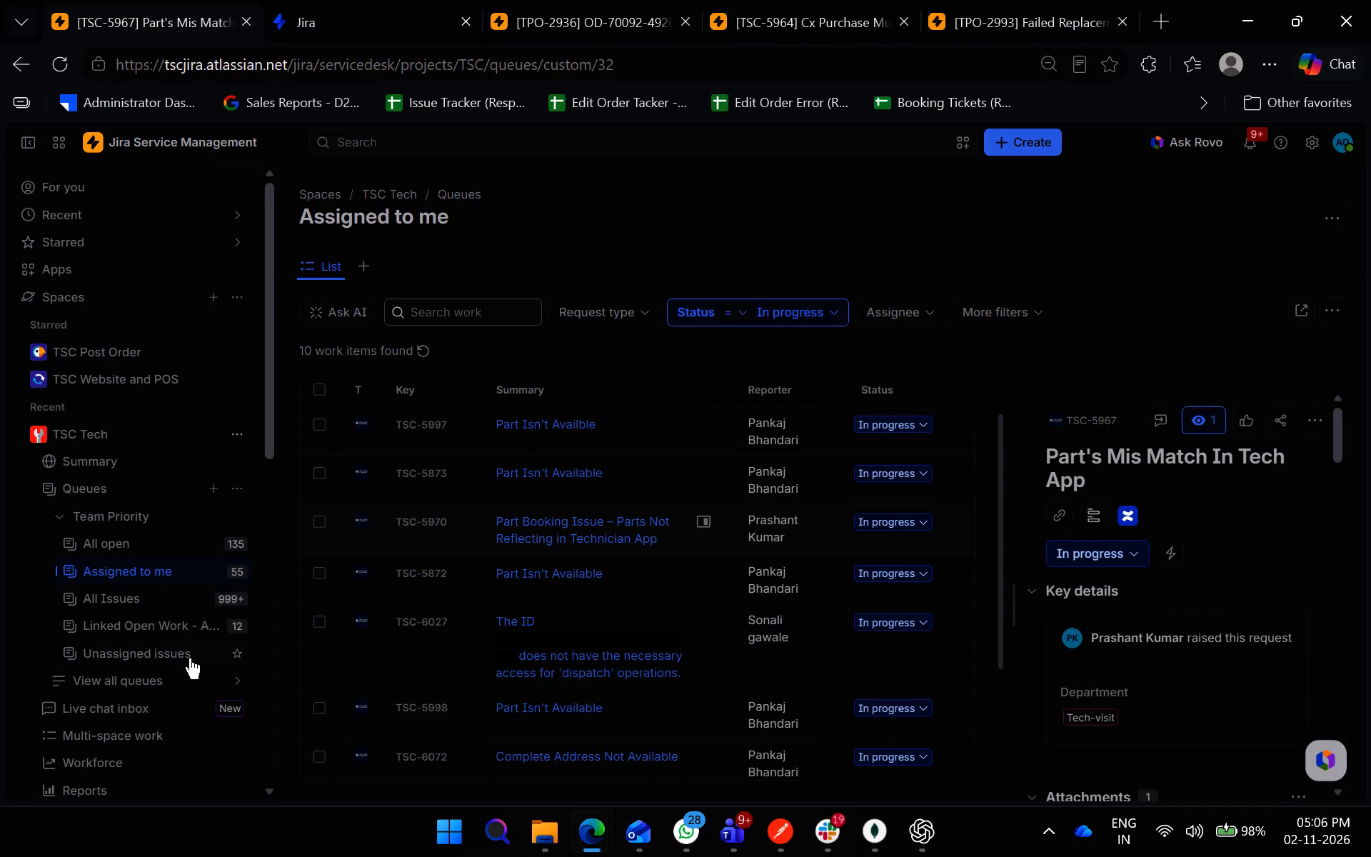
Open the Linked Open Work - Assigned to Dev/Vendor queue of TSC Tech.
{"action": "left_click", "coordinate": [176, 627]}
Switch to the TSC TPO filter results, refresh them and examine the bugs' assignees, priorities, statuses and creation dates.
{"action": "left_click", "coordinate": [396, 0]}
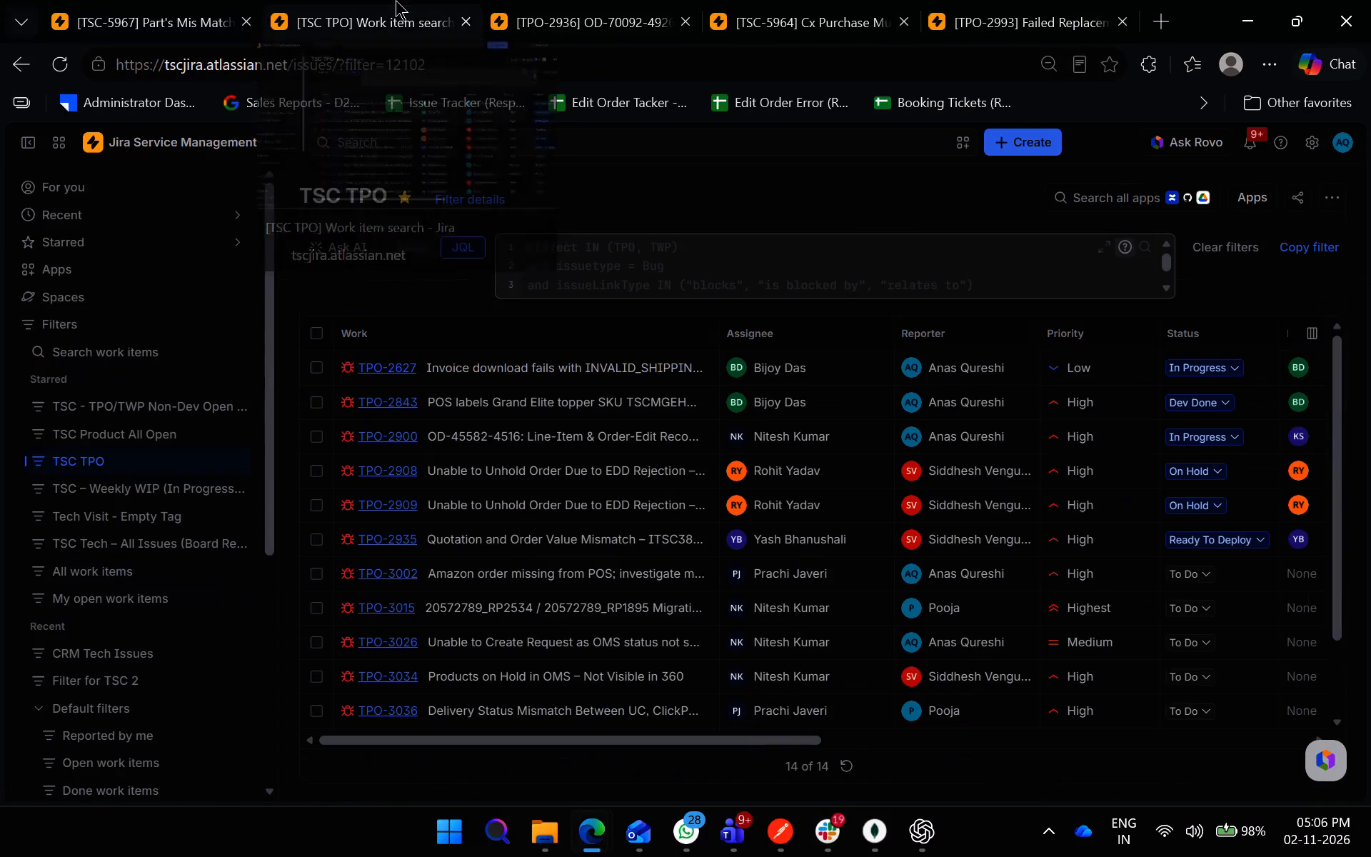
{"action": "left_click", "coordinate": [849, 766]}
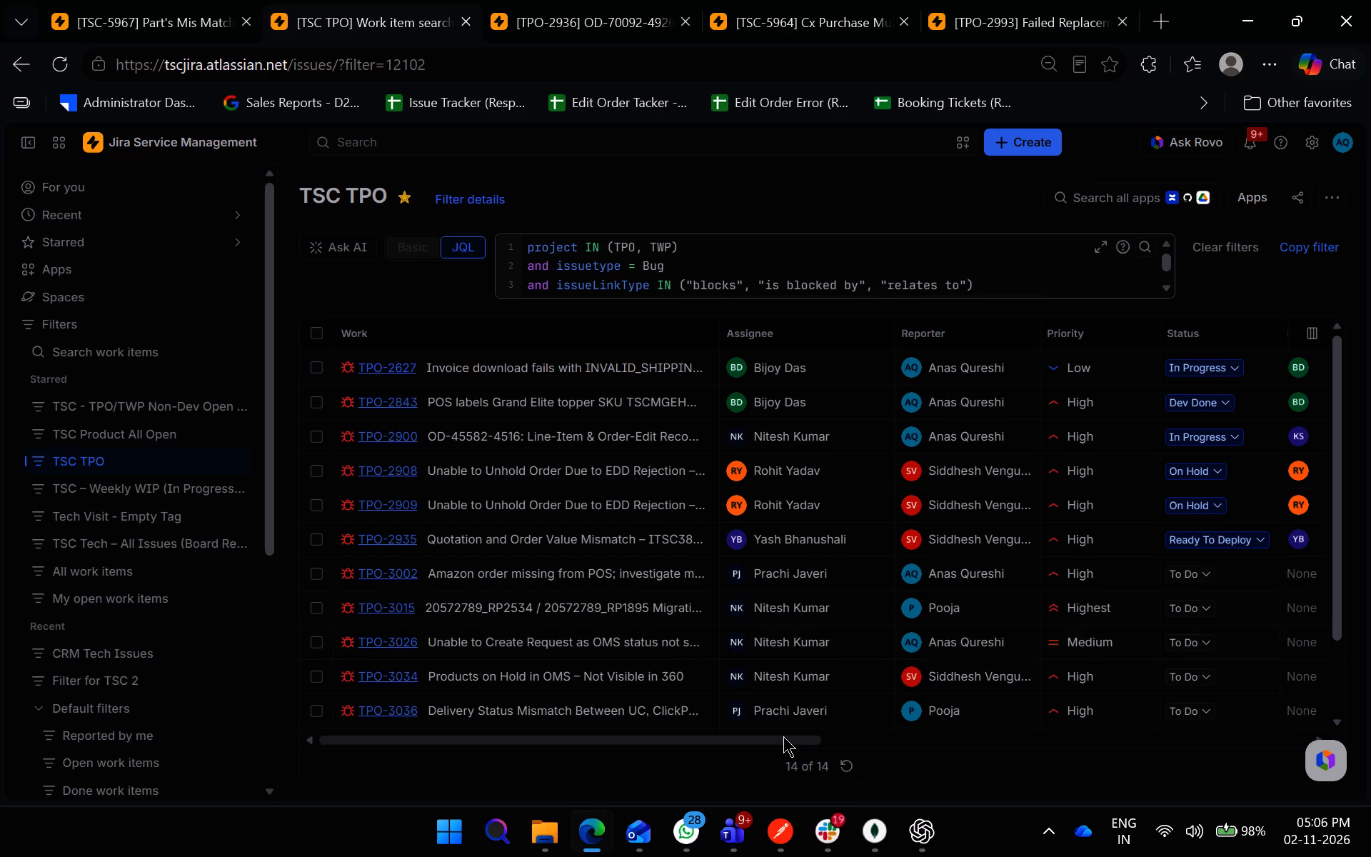
{"action": "scroll", "coordinate": [788, 634], "scroll_direction": "down", "scroll_amount": 3}
{"action": "scroll", "coordinate": [790, 638], "scroll_direction": "up", "scroll_amount": 1}
{"action": "scroll", "coordinate": [825, 698], "scroll_direction": "down", "scroll_amount": 5}
{"action": "scroll", "coordinate": [825, 710], "scroll_direction": "up", "scroll_amount": 4}
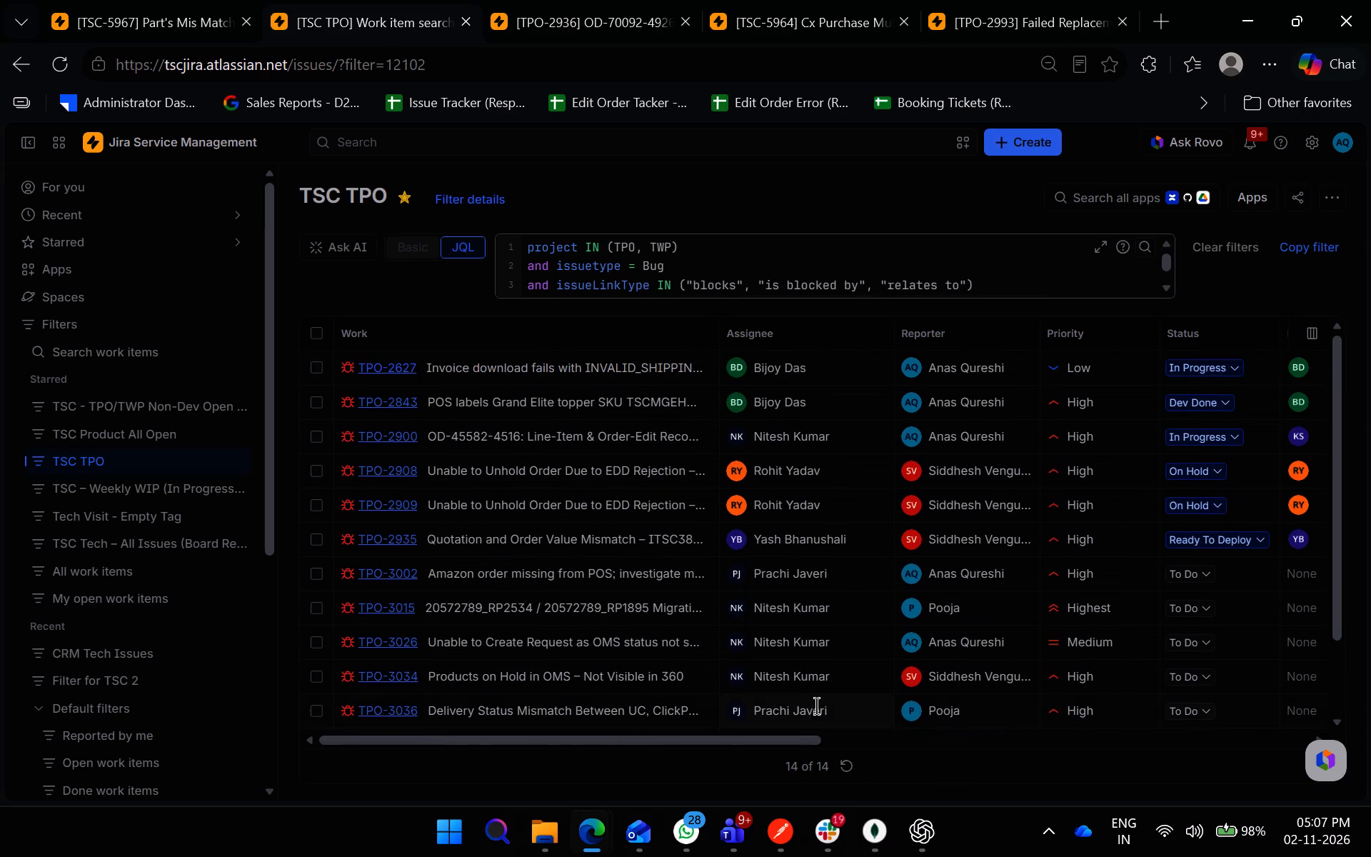
{"action": "scroll", "coordinate": [807, 708], "scroll_direction": "down", "scroll_amount": 3}
{"action": "scroll", "coordinate": [805, 711], "scroll_direction": "up", "scroll_amount": 4}
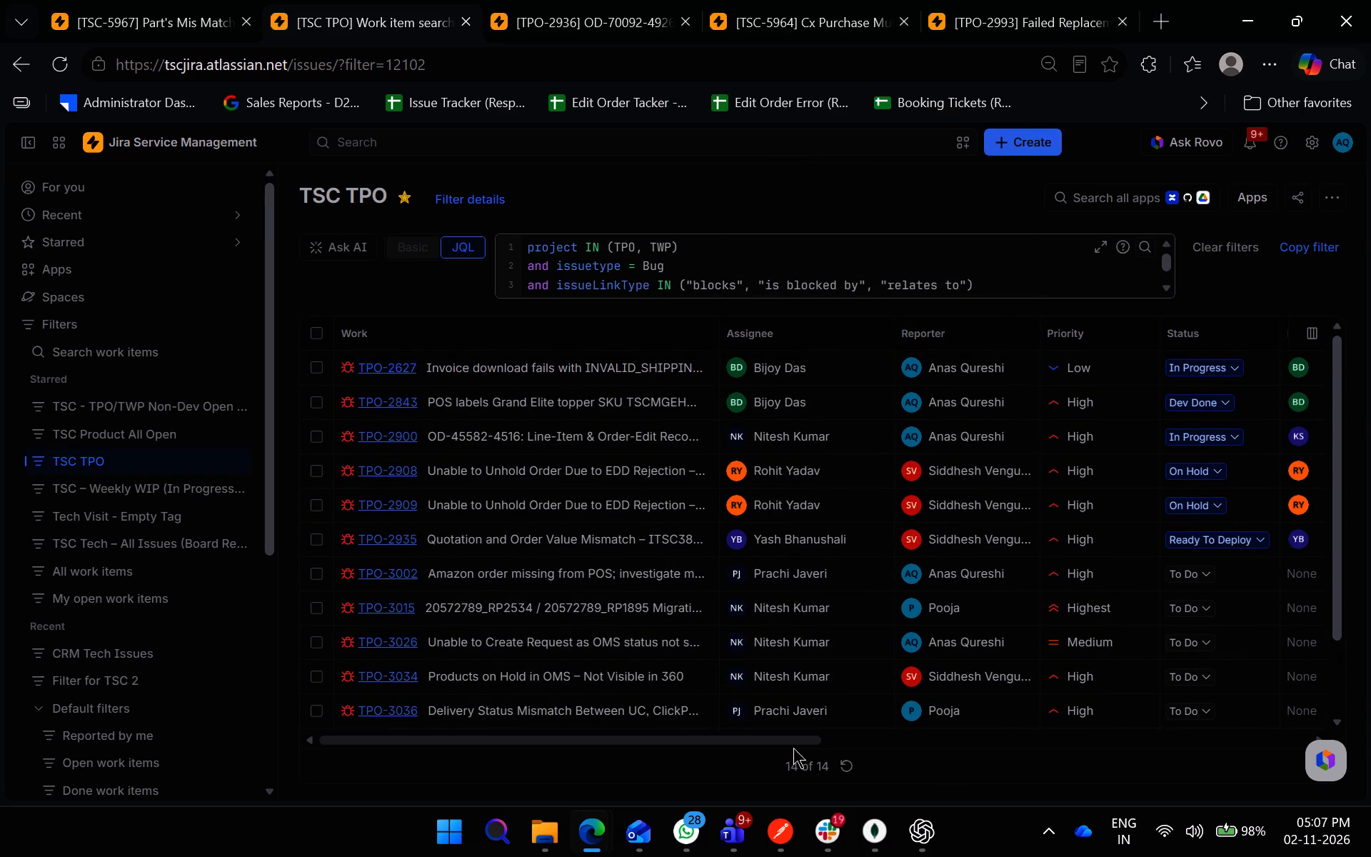
{"action": "left_click_drag", "start_coordinate": [793, 743], "coordinate": [848, 748]}
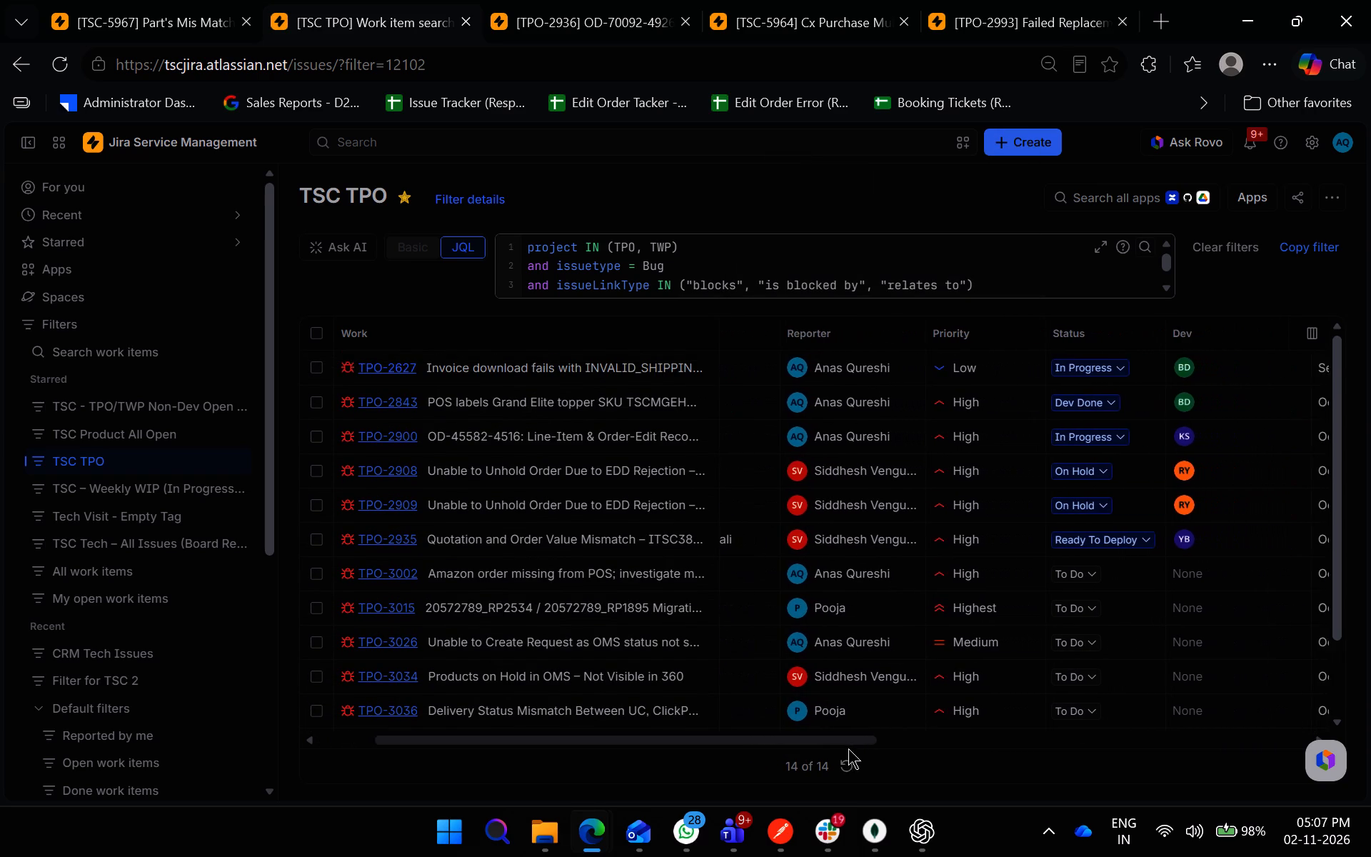
{"action": "left_click_drag", "start_coordinate": [848, 748], "coordinate": [940, 756]}
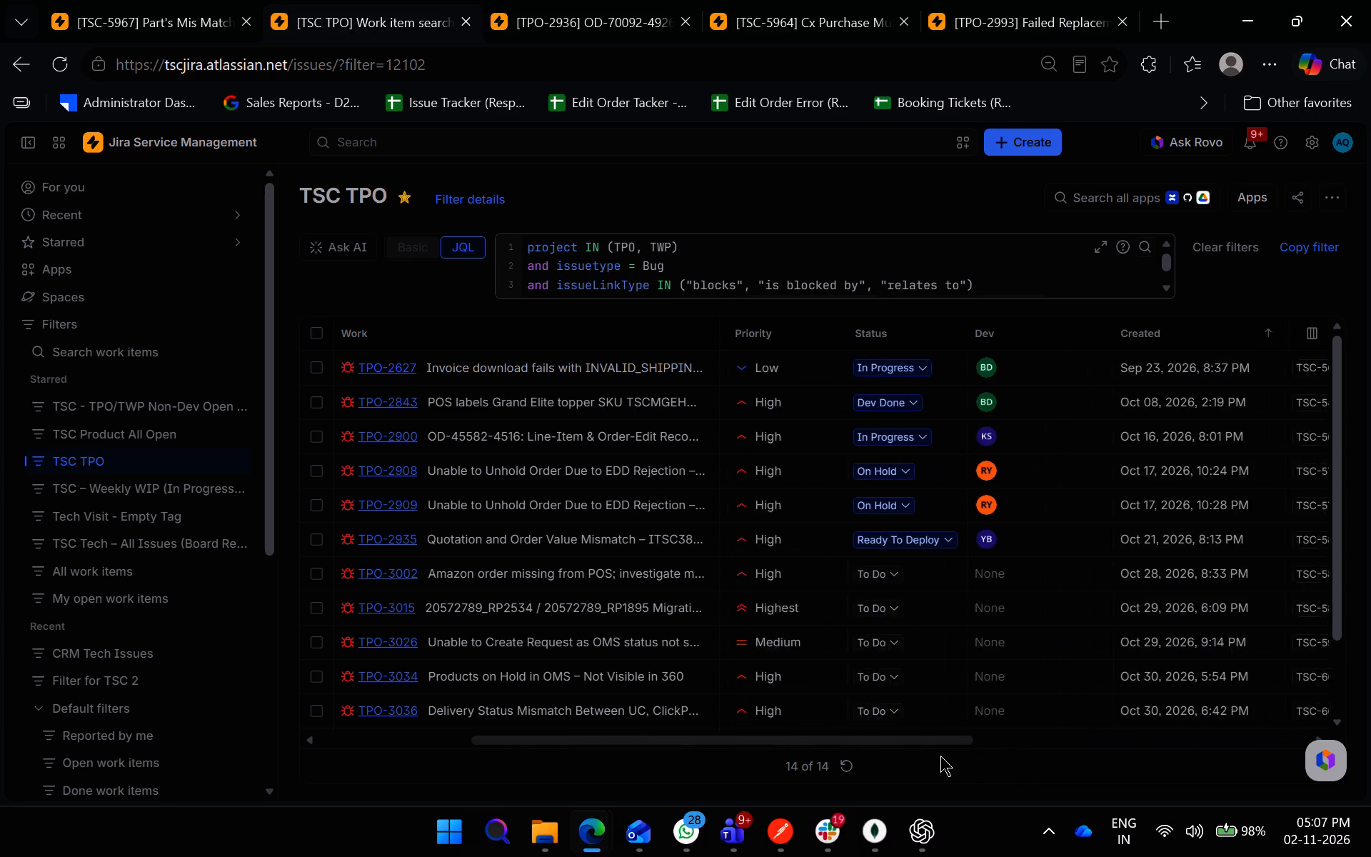
{"action": "left_click_drag", "start_coordinate": [940, 756], "coordinate": [869, 763]}
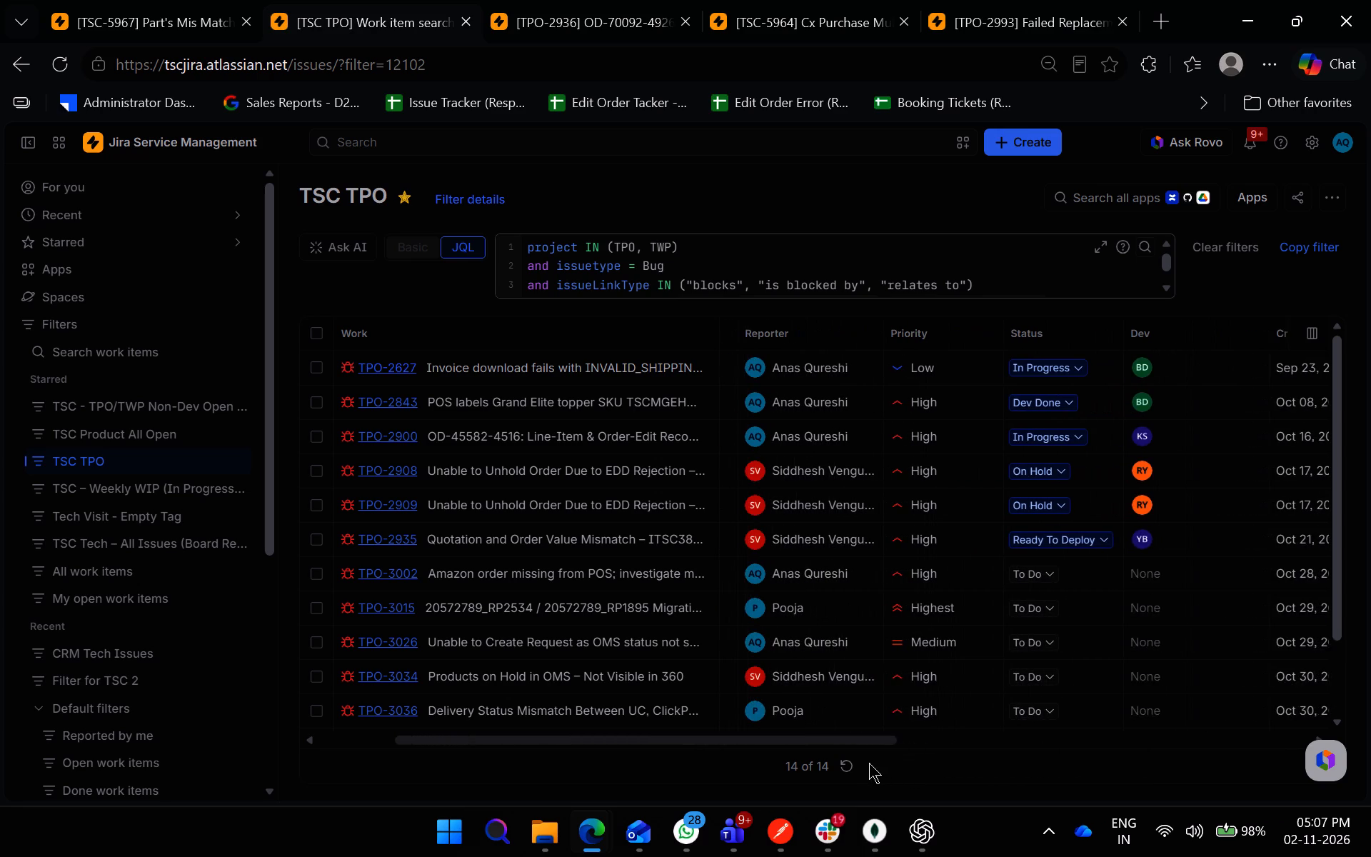
{"action": "left_click_drag", "start_coordinate": [869, 763], "coordinate": [826, 765]}
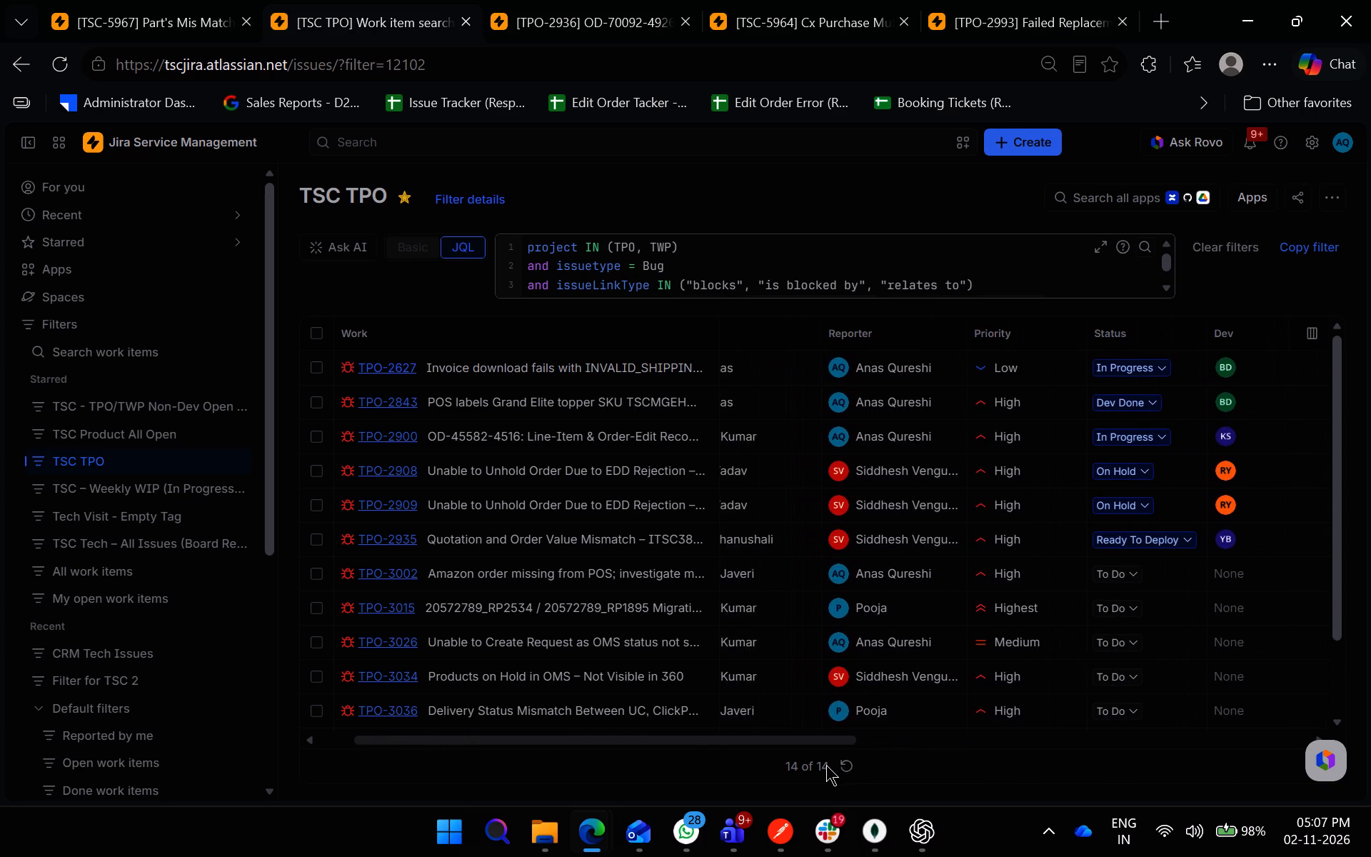
{"action": "left_click_drag", "start_coordinate": [826, 765], "coordinate": [674, 761]}
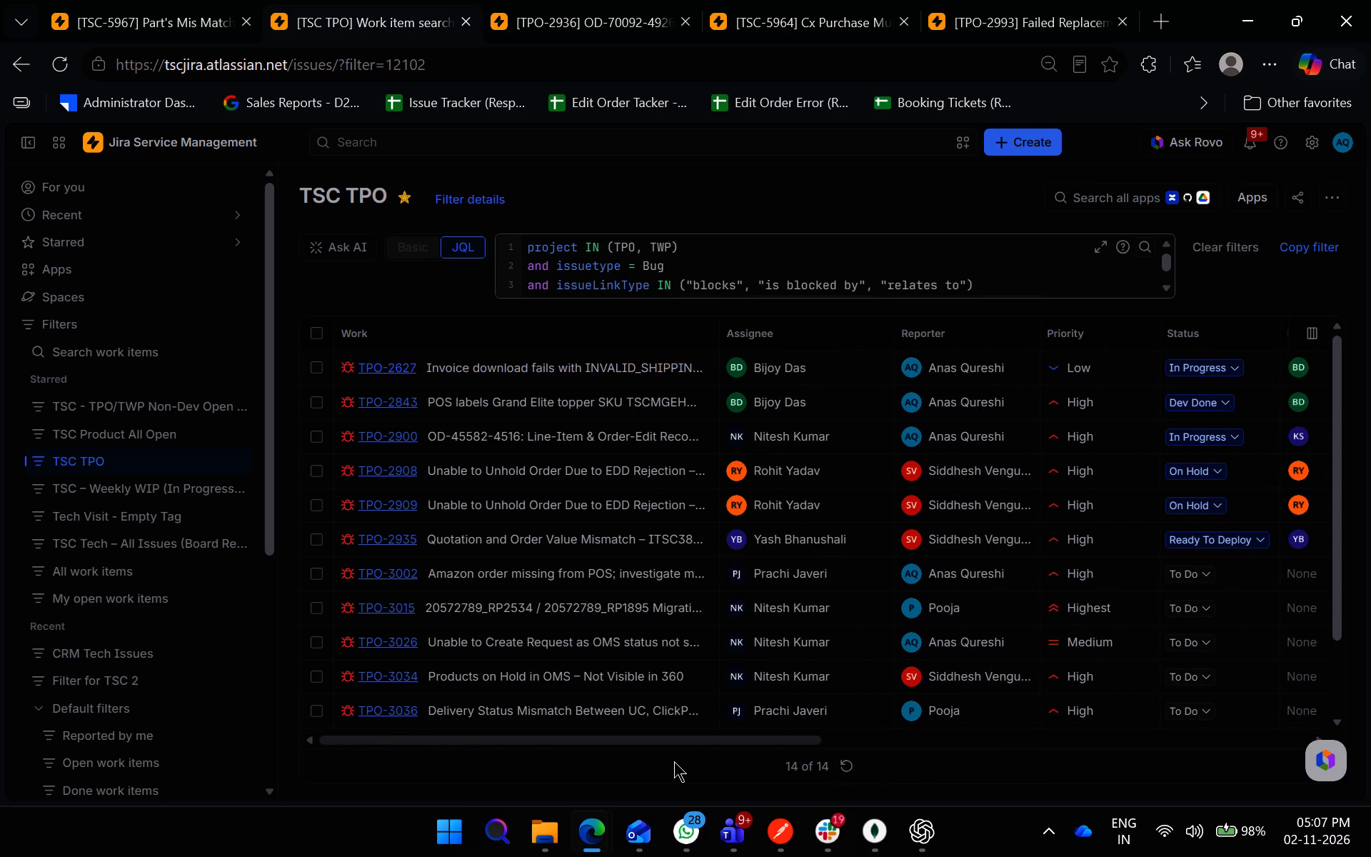
{"action": "left_click_drag", "start_coordinate": [674, 761], "coordinate": [673, 761]}
Open bug TPO-2908 from the list, read its description and latest developer comment, and close its details.
{"action": "left_click", "coordinate": [382, 473]}
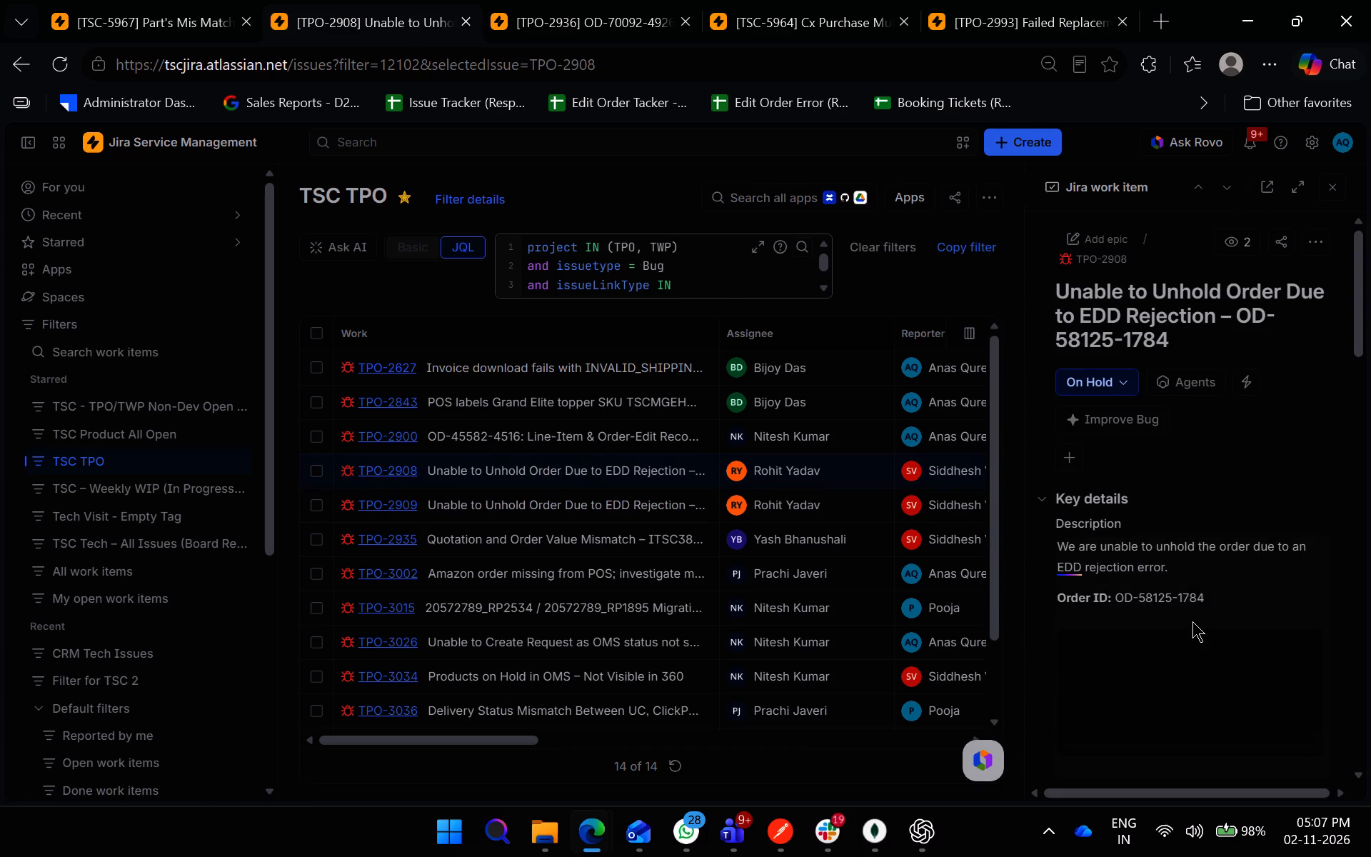
{"action": "scroll", "coordinate": [1195, 631], "scroll_direction": "down", "scroll_amount": 20}
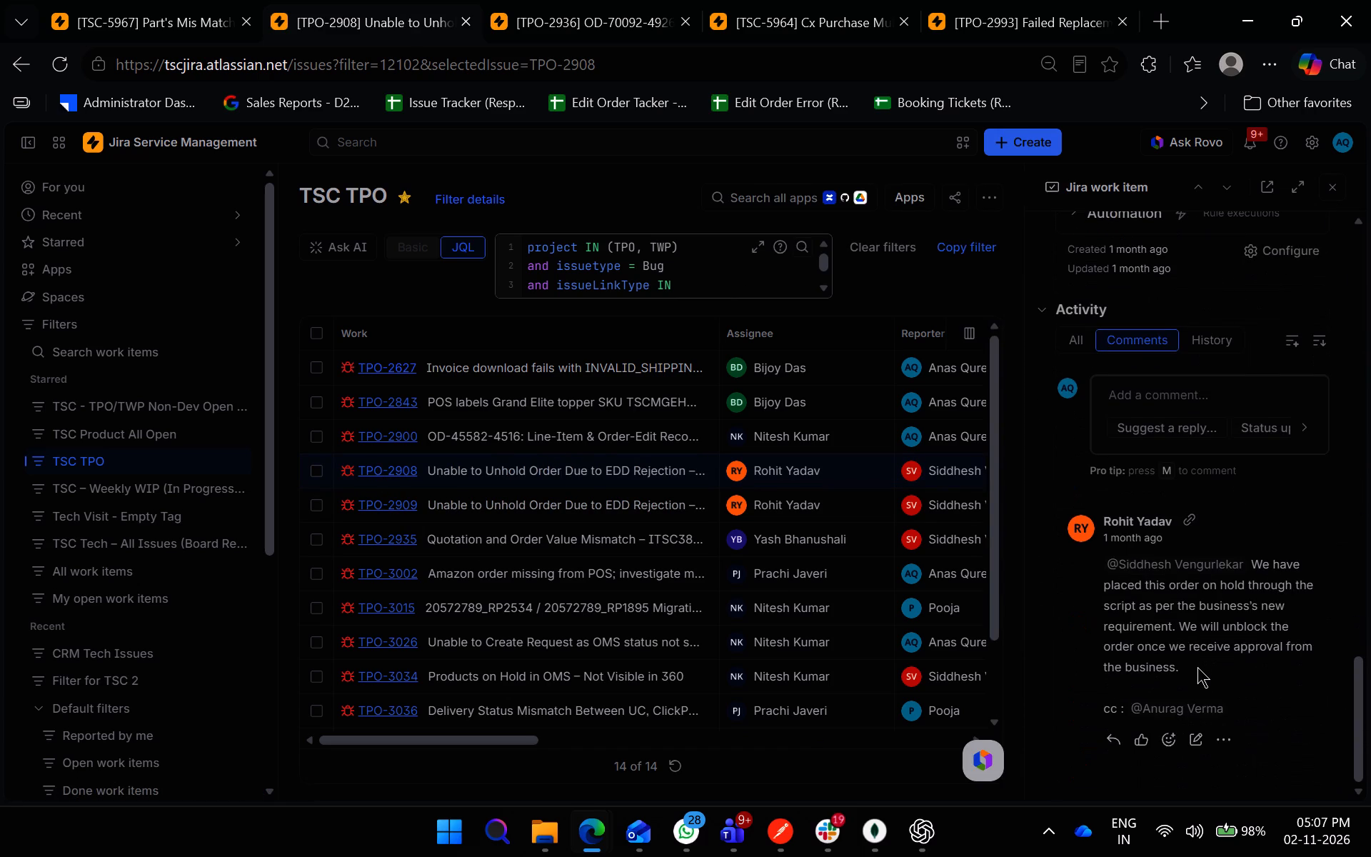
{"action": "left_click", "coordinate": [1332, 187]}
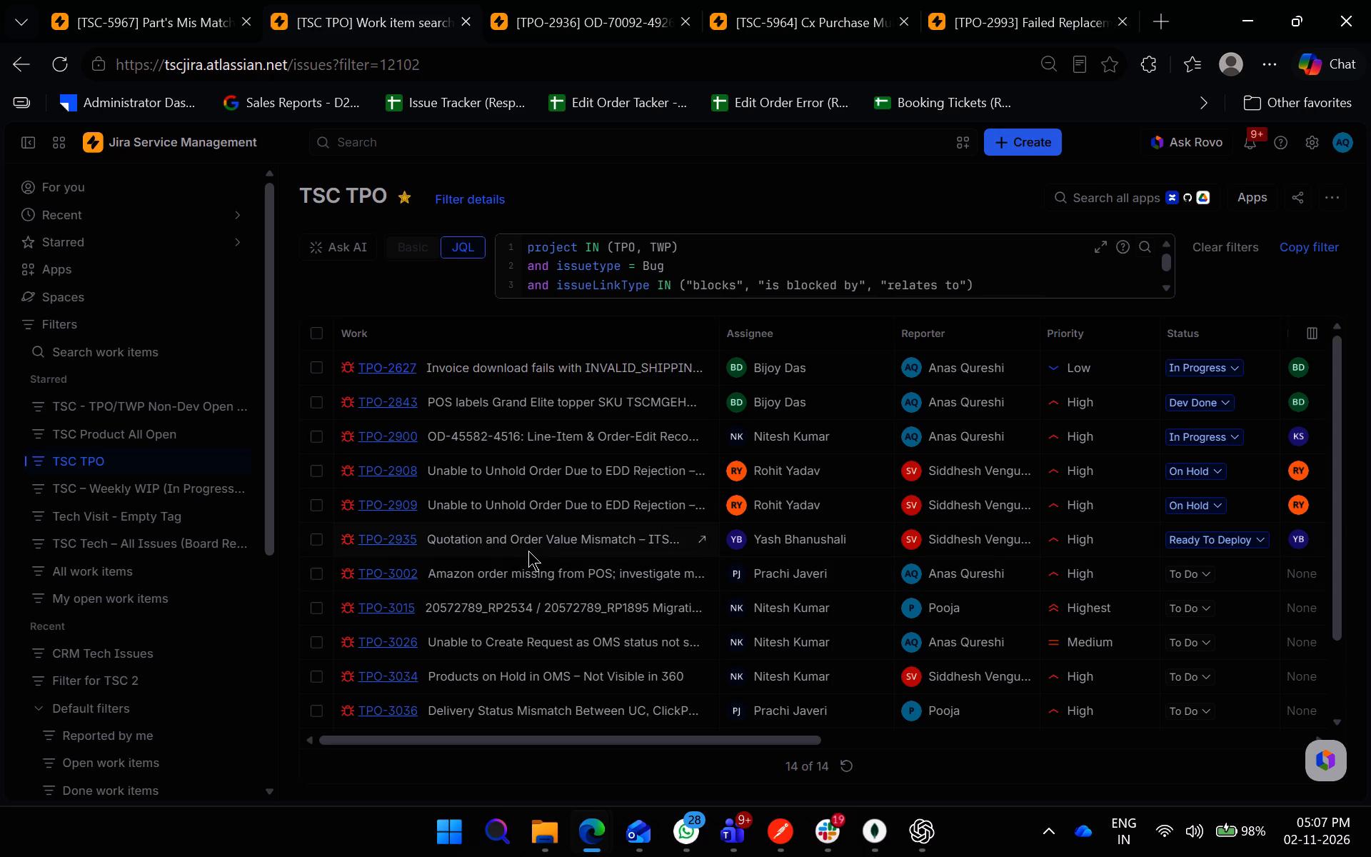
Examine the statuses, developers and creation dates of all TSC TPO bugs once more, and close that filter's browser tab.
{"action": "left_click_drag", "start_coordinate": [757, 740], "coordinate": [690, 746]}
{"action": "scroll", "coordinate": [868, 651], "scroll_direction": "down", "scroll_amount": 6}
{"action": "scroll", "coordinate": [868, 651], "scroll_direction": "up", "scroll_amount": 5}
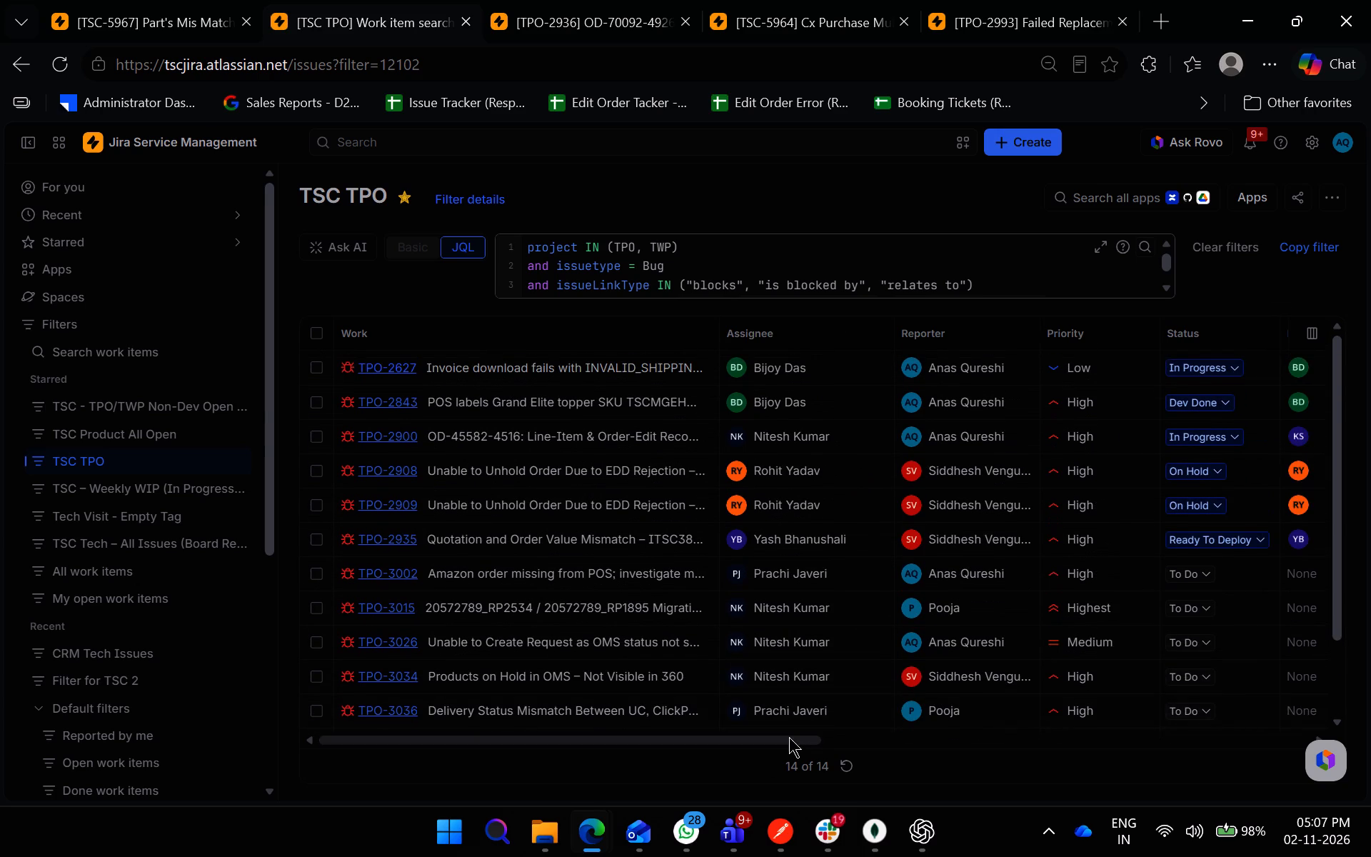
{"action": "left_click_drag", "start_coordinate": [790, 746], "coordinate": [940, 737]}
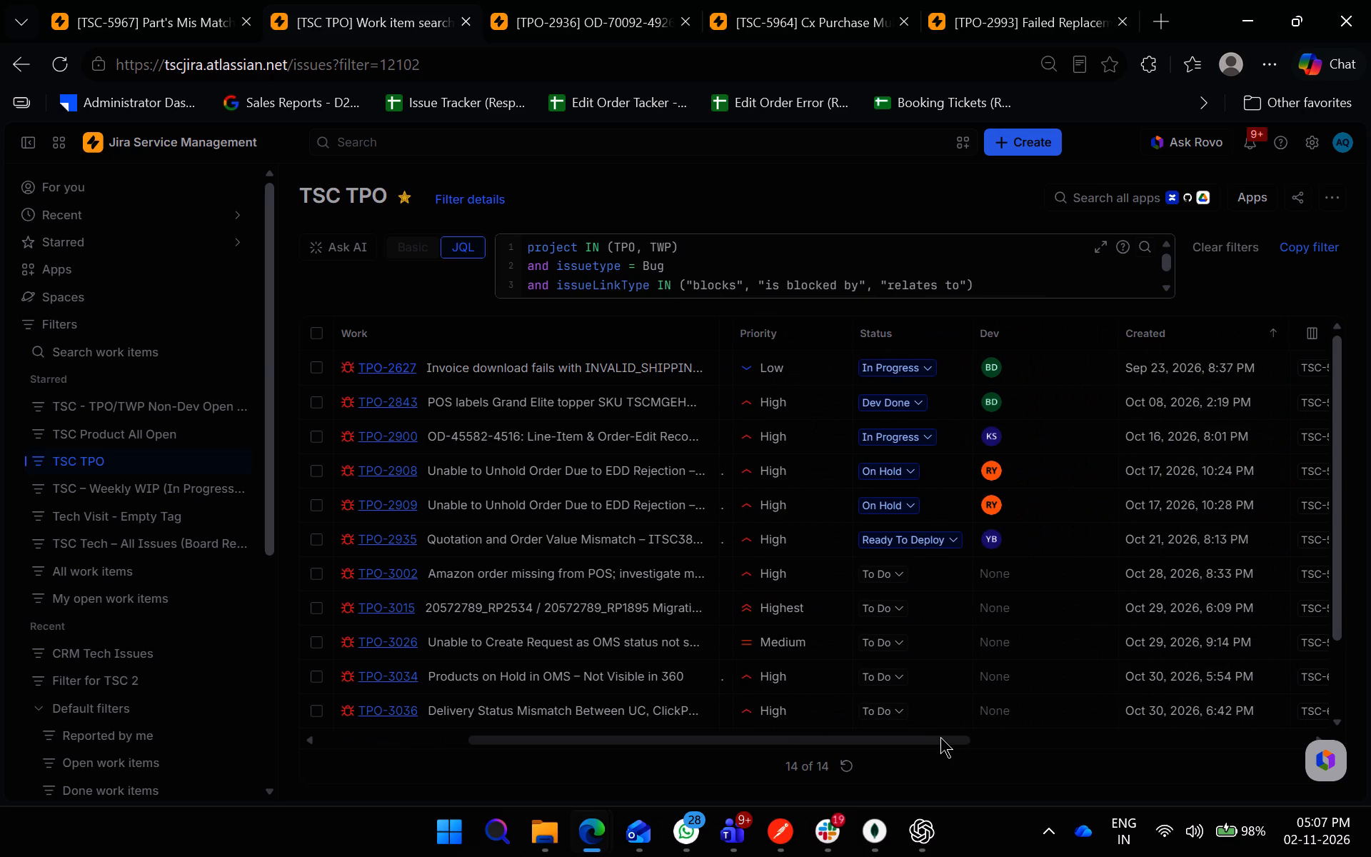
{"action": "left_click_drag", "start_coordinate": [940, 737], "coordinate": [938, 738]}
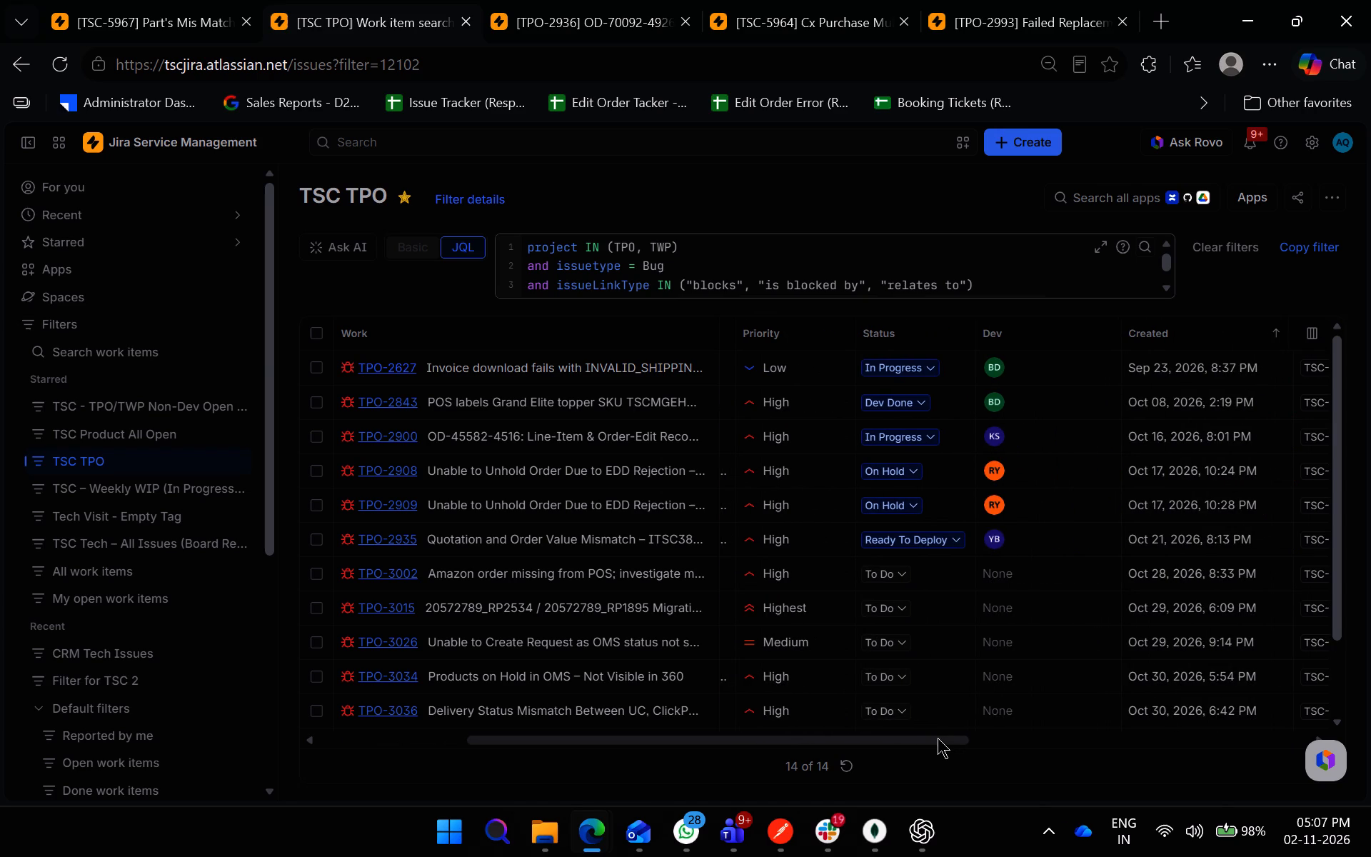
{"action": "left_click_drag", "start_coordinate": [938, 738], "coordinate": [932, 742]}
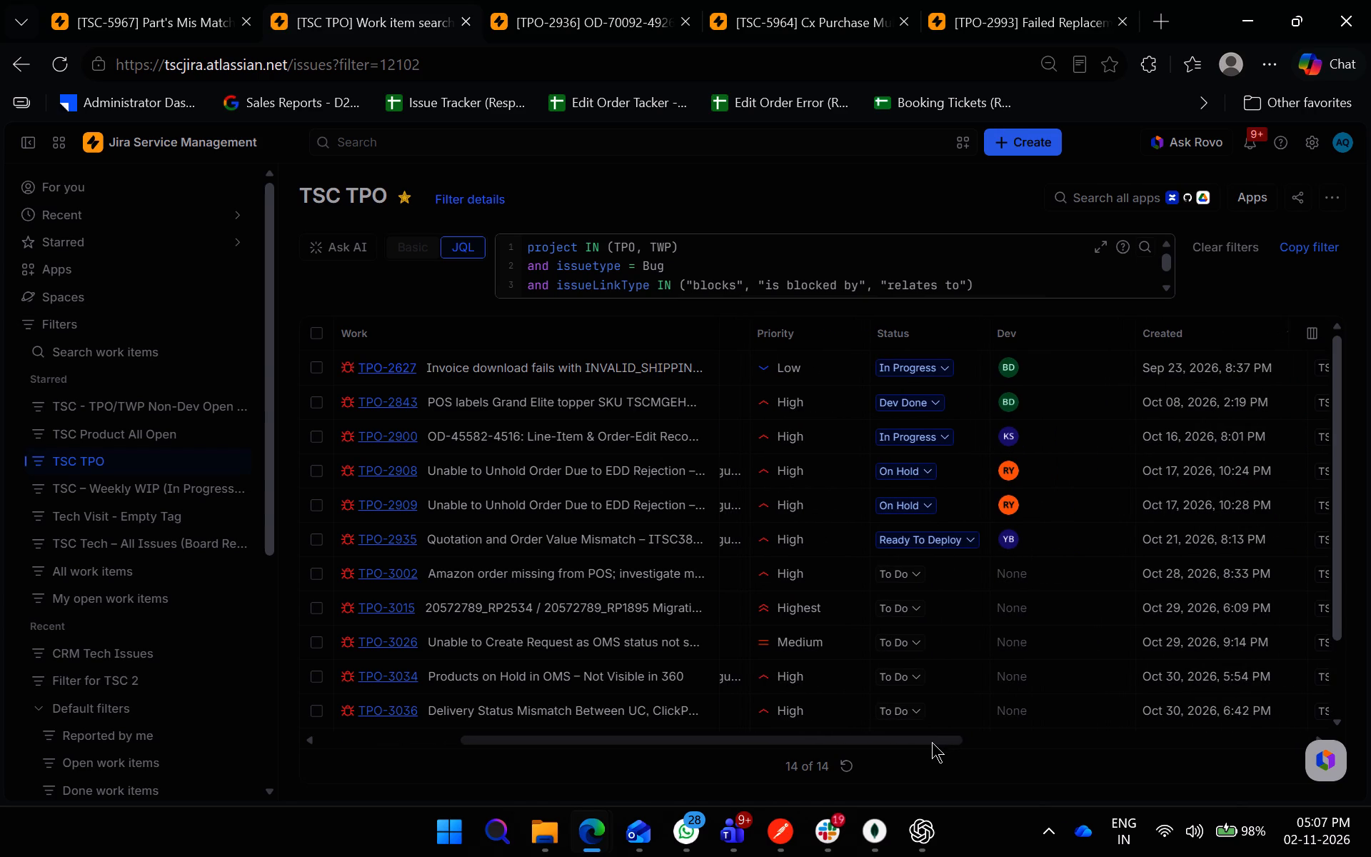
{"action": "left_click_drag", "start_coordinate": [932, 742], "coordinate": [931, 743]}
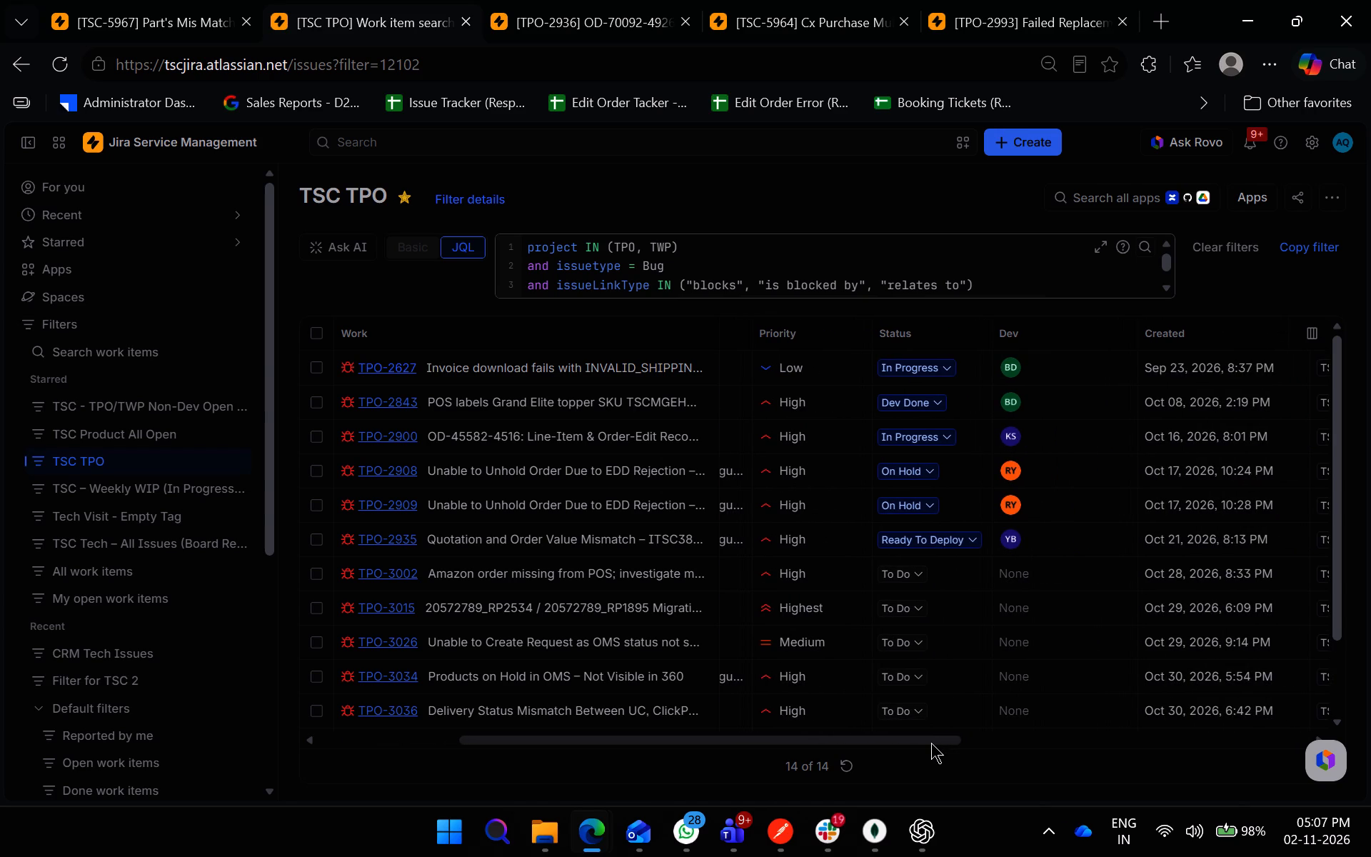
{"action": "left_click_drag", "start_coordinate": [931, 743], "coordinate": [915, 738]}
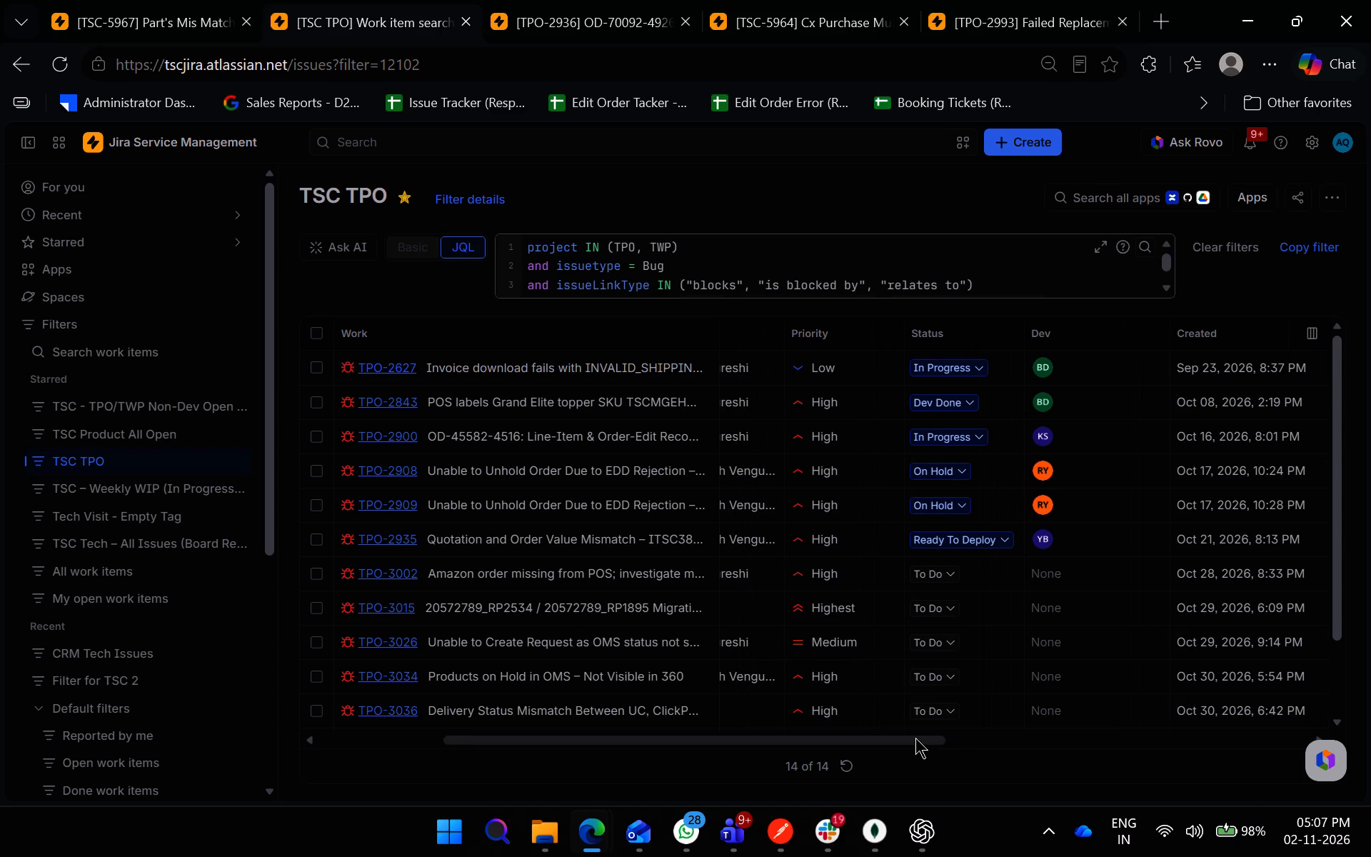
{"action": "left_click_drag", "start_coordinate": [915, 738], "coordinate": [890, 736]}
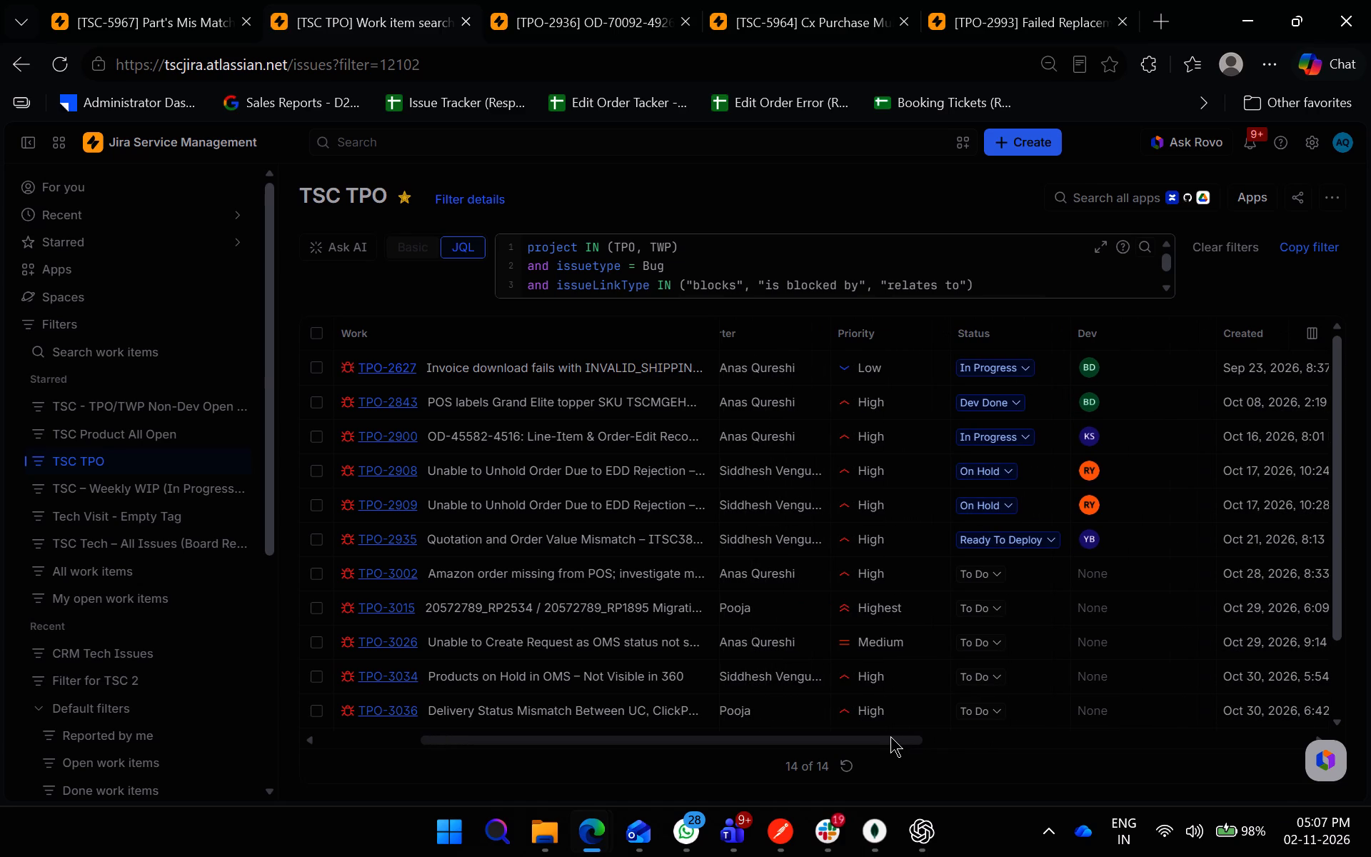
{"action": "left_click_drag", "start_coordinate": [890, 736], "coordinate": [493, 711]}
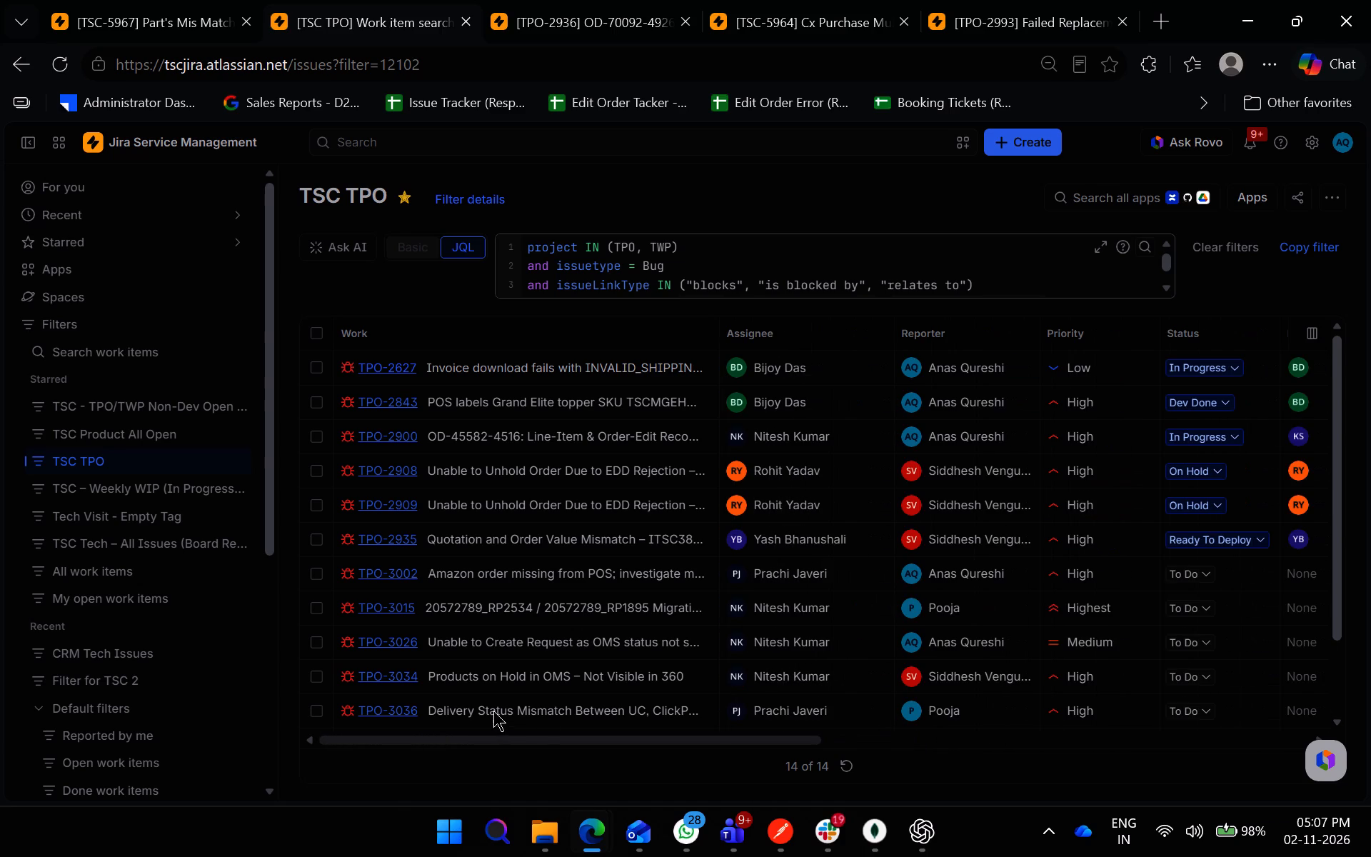
{"action": "left_click_drag", "start_coordinate": [493, 711], "coordinate": [466, 711]}
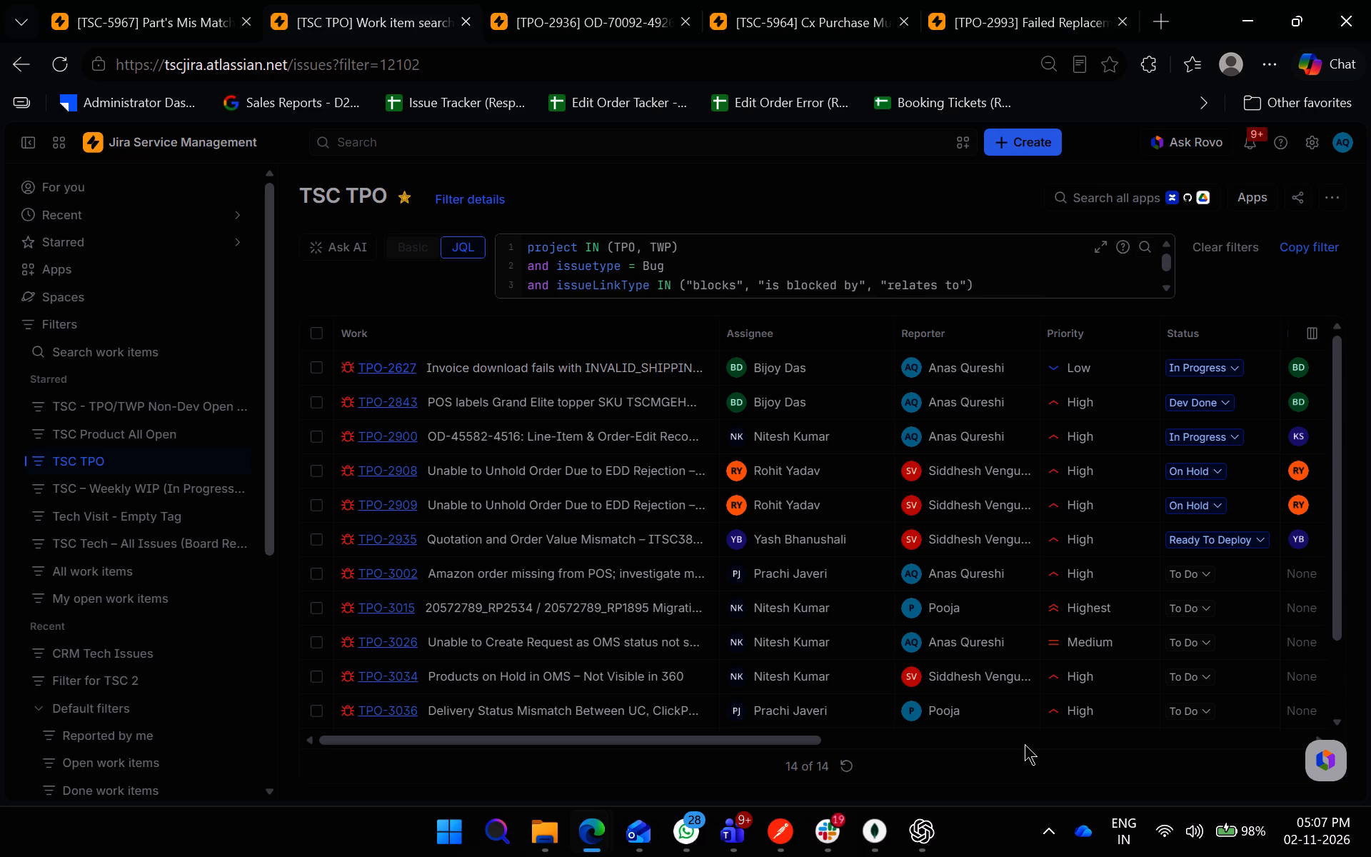
{"action": "scroll", "coordinate": [990, 657], "scroll_direction": "down", "scroll_amount": 5}
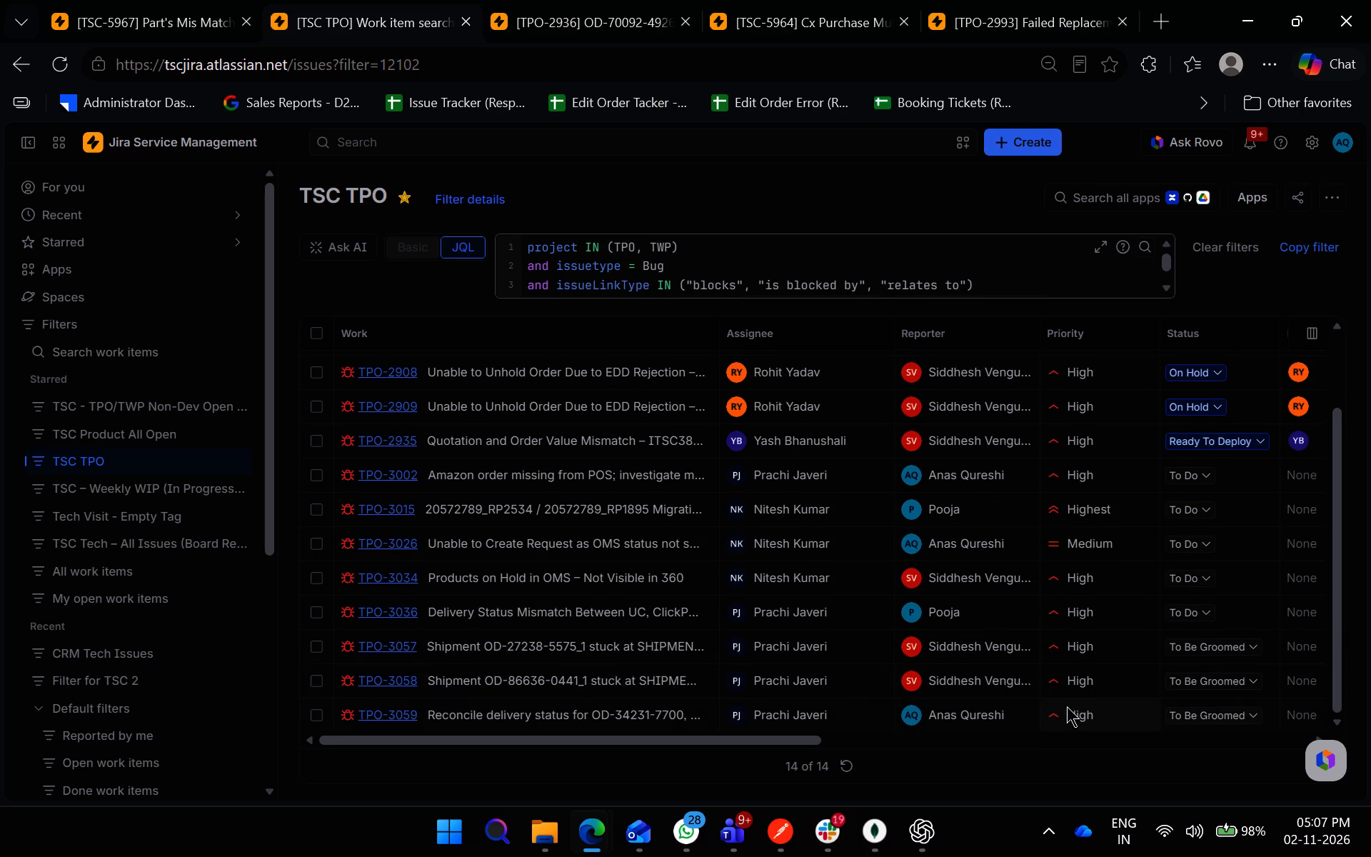
{"action": "scroll", "coordinate": [1065, 706], "scroll_direction": "up", "scroll_amount": 2}
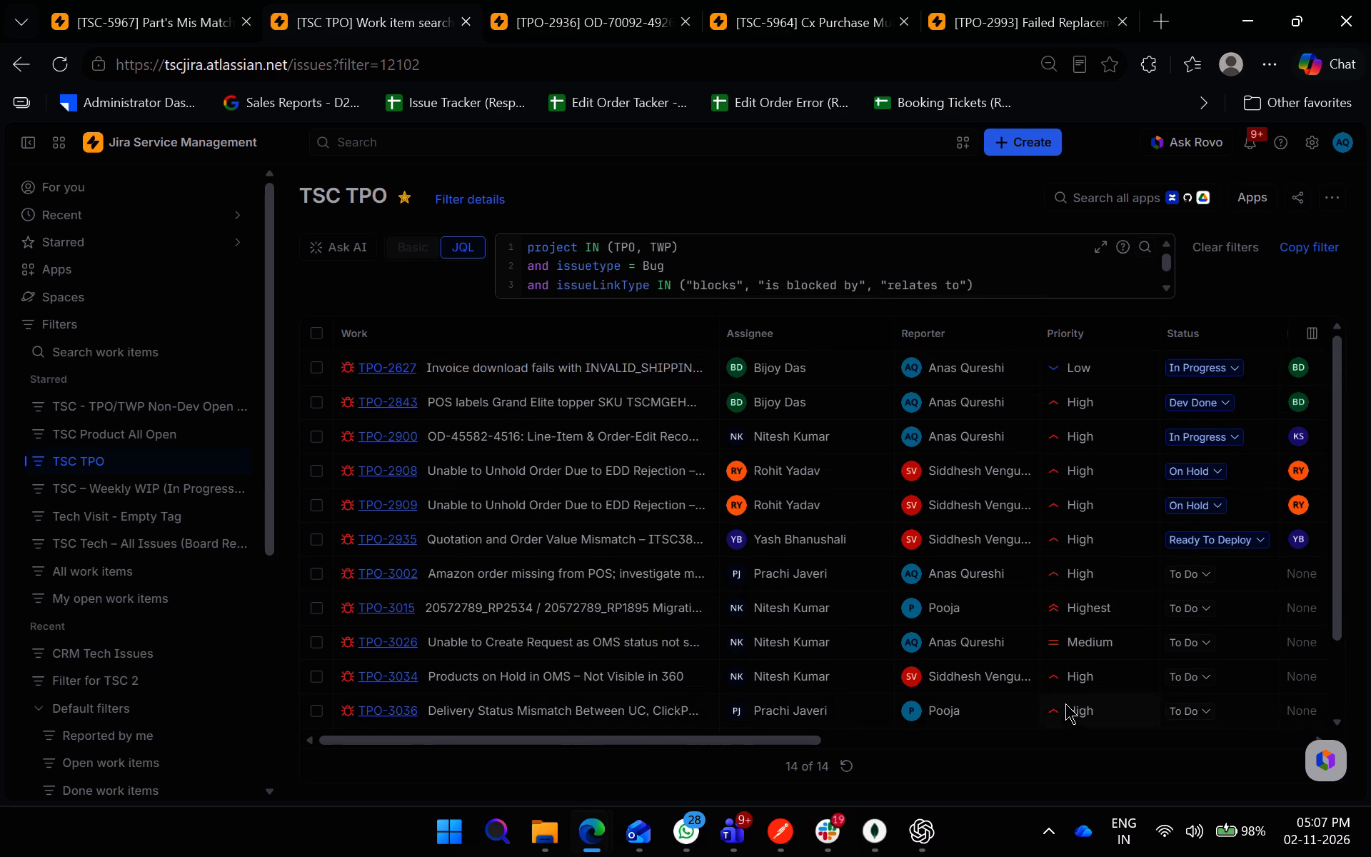
{"action": "scroll", "coordinate": [1065, 694], "scroll_direction": "up", "scroll_amount": 1}
{"action": "scroll", "coordinate": [1065, 694], "scroll_direction": "down", "scroll_amount": 4}
{"action": "scroll", "coordinate": [1062, 695], "scroll_direction": "up", "scroll_amount": 1}
{"action": "left_click", "coordinate": [463, 27]}
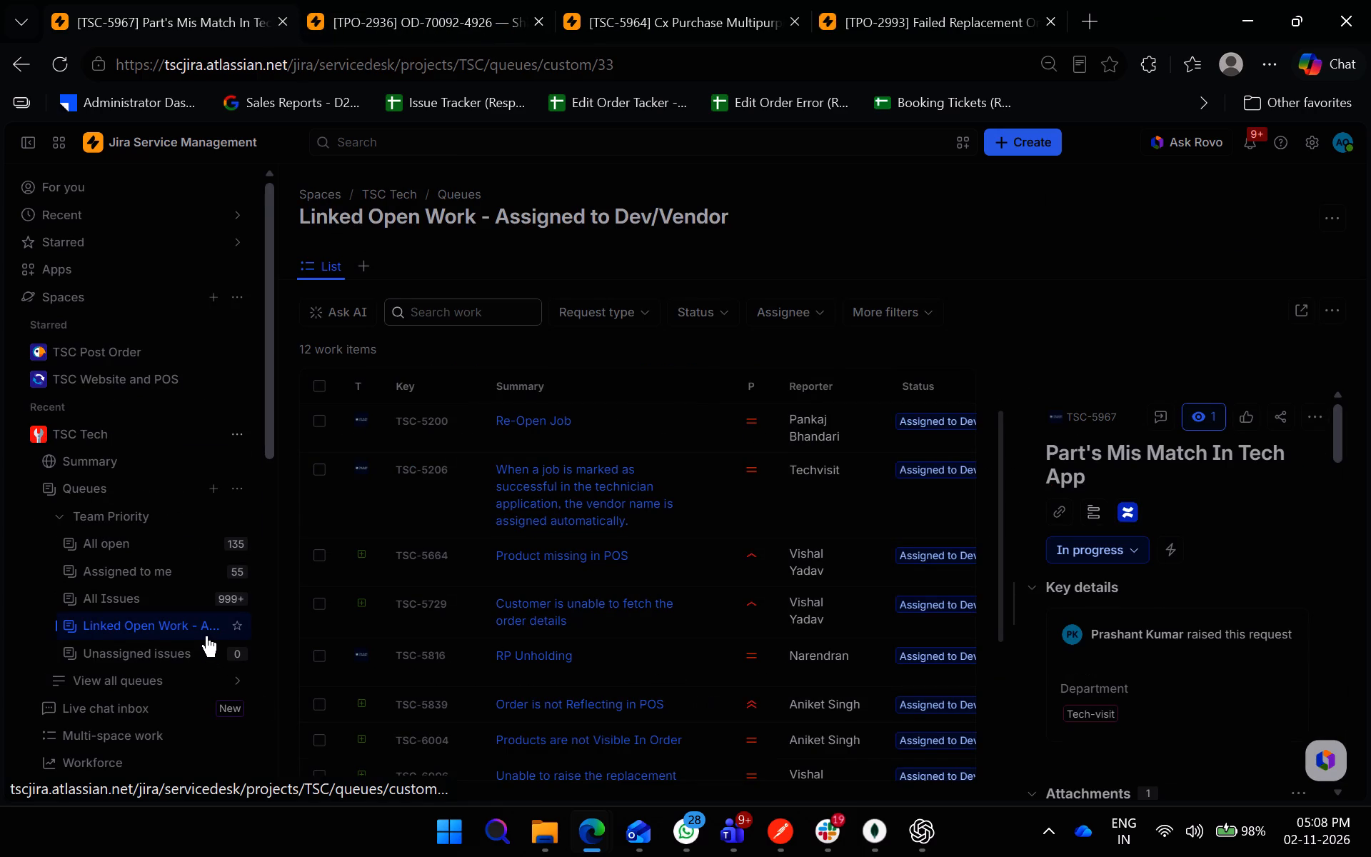
Open the Assigned to me queue of TSC Tech and show only the tickets with status In progress.
{"action": "left_click", "coordinate": [168, 571]}
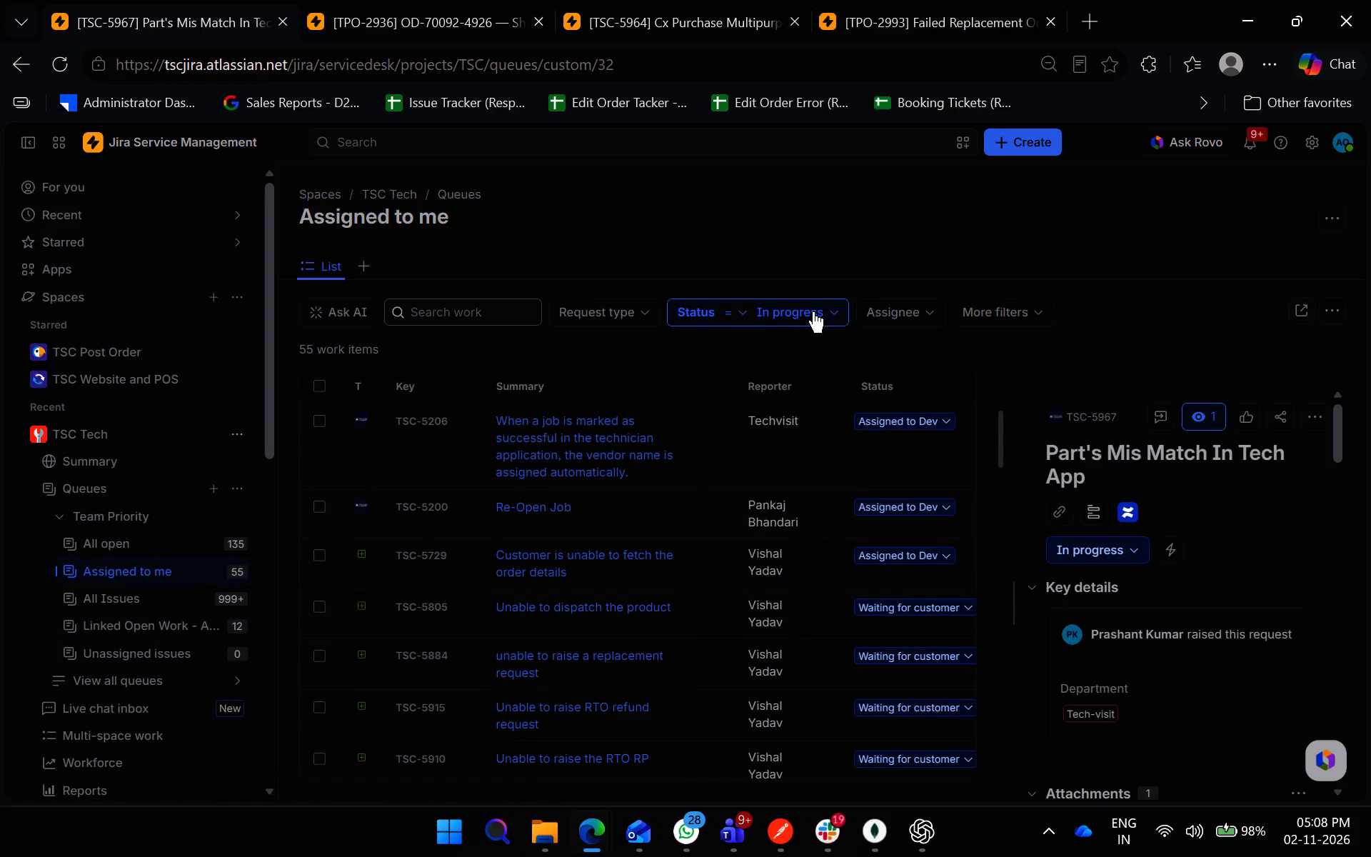
{"action": "left_click", "coordinate": [815, 294]}
{"action": "left_click", "coordinate": [810, 313]}
{"action": "double_click", "coordinate": [703, 433]}
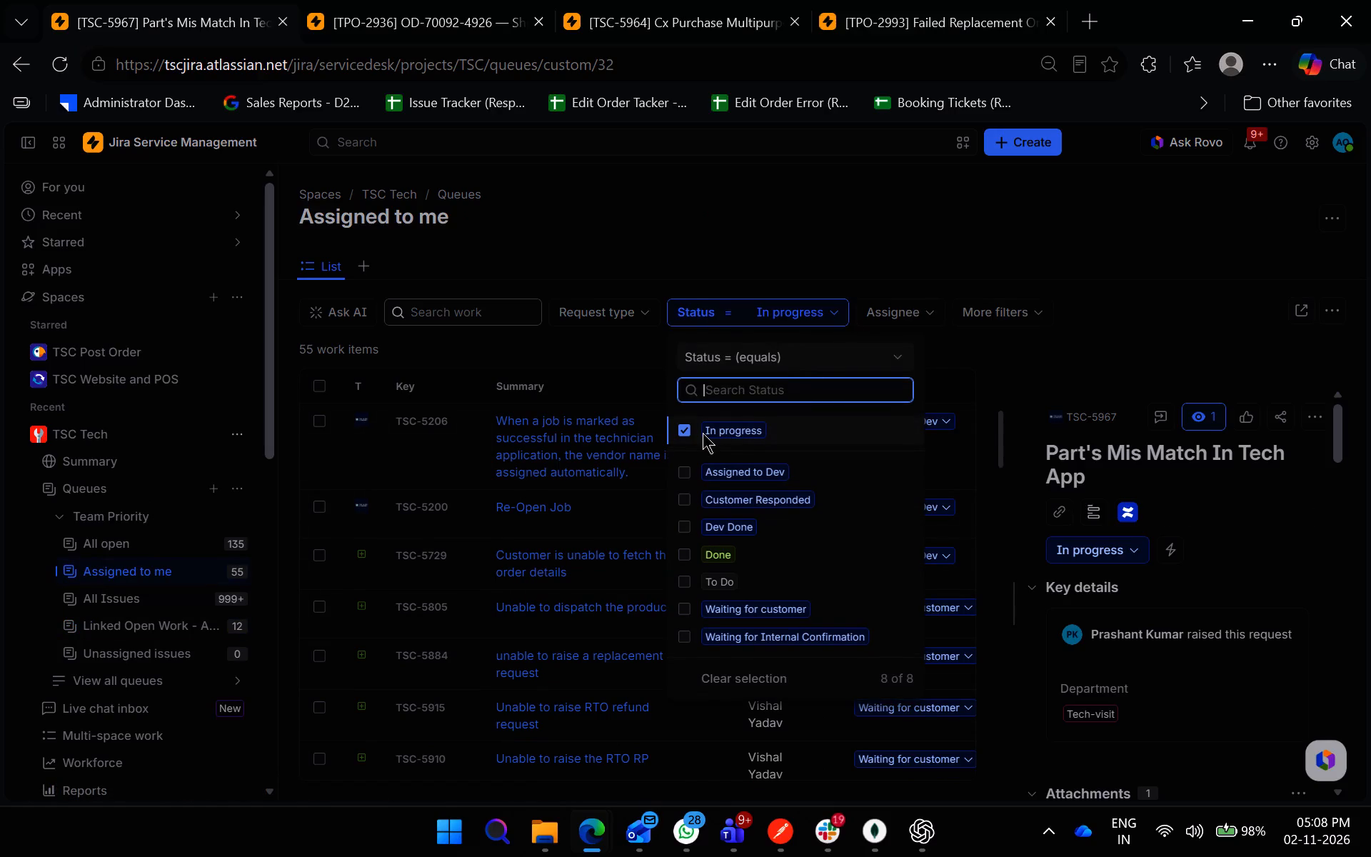
{"action": "left_click", "coordinate": [1235, 299]}
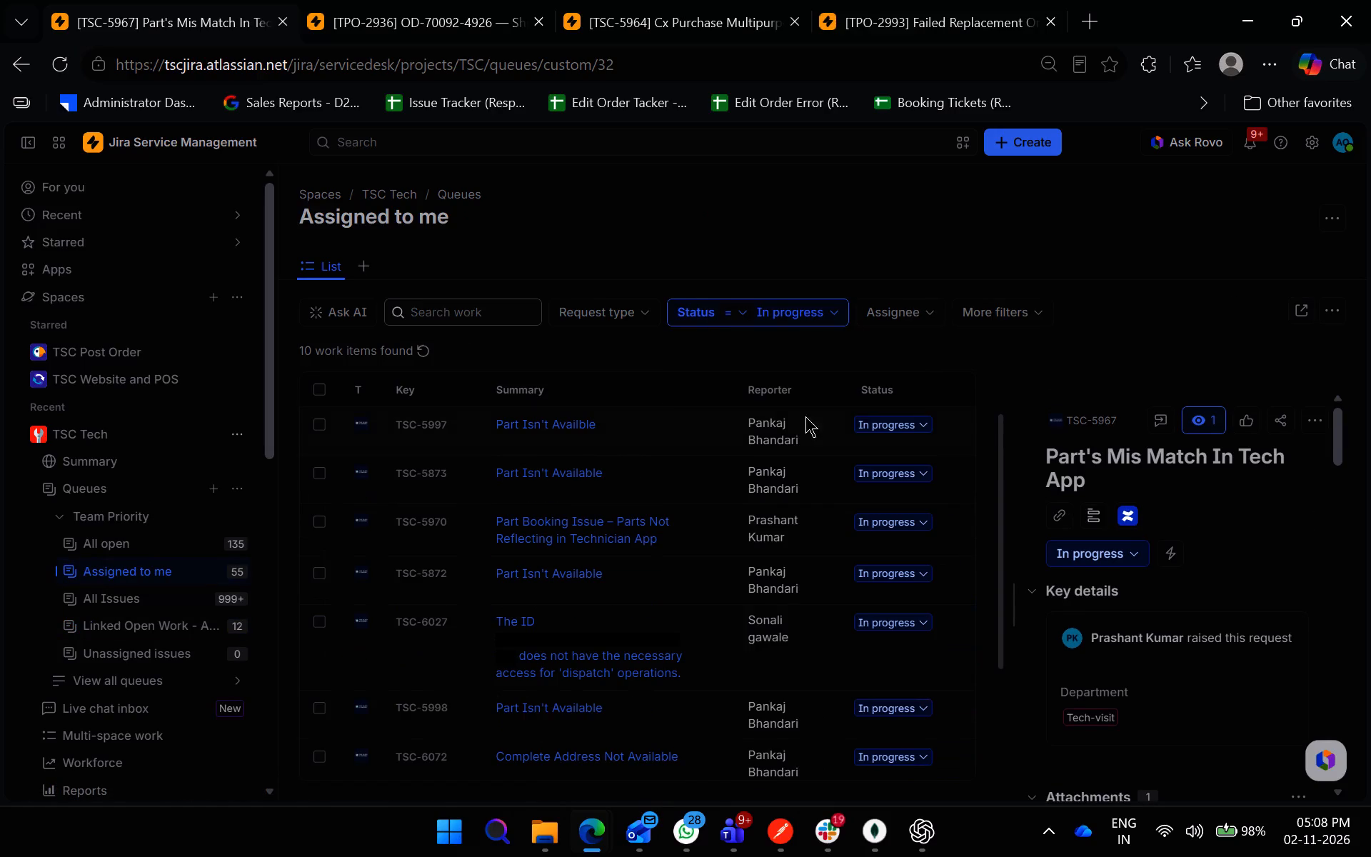